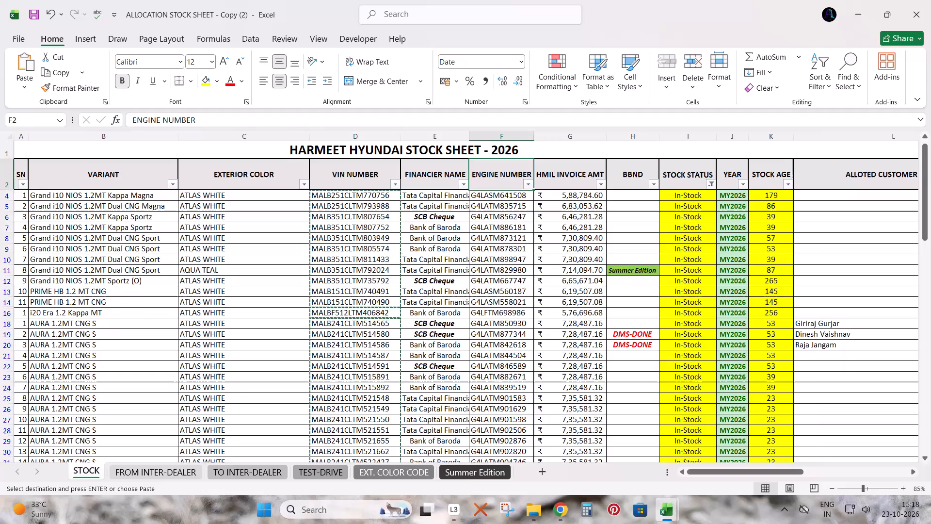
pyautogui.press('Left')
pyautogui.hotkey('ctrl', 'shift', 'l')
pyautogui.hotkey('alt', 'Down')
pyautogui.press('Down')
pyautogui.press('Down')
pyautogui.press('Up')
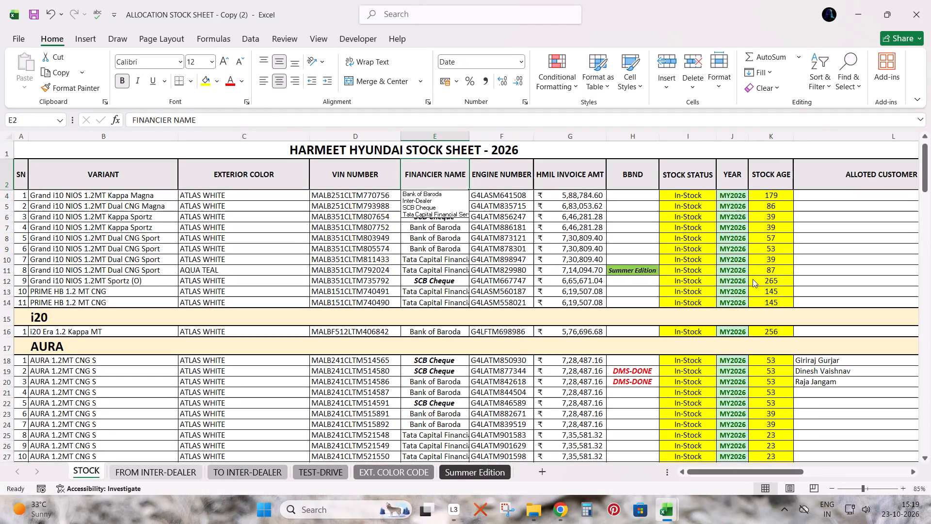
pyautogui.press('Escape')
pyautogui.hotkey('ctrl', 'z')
# Filter the Financier Name column of the STOCK sheet by "int" and select the matching financier entries.
pyautogui.press('Right')
pyautogui.press('Down')
pyautogui.press('Left')
pyautogui.press('Up')
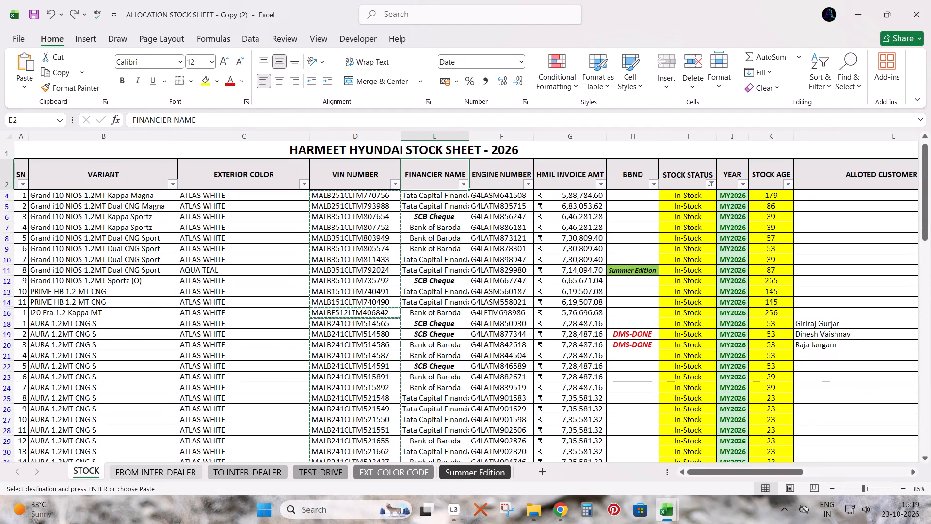
pyautogui.hotkey('alt', 'Down')
pyautogui.press('Down')
pyautogui.press('Down')
pyautogui.press('Down')
pyautogui.press('Down')
pyautogui.press('Down')
pyautogui.press('Down')
pyautogui.press('Down')
pyautogui.press('Down')
pyautogui.press('Down')
pyautogui.press('Up')
pyautogui.write('int')
pyautogui.press('Return')
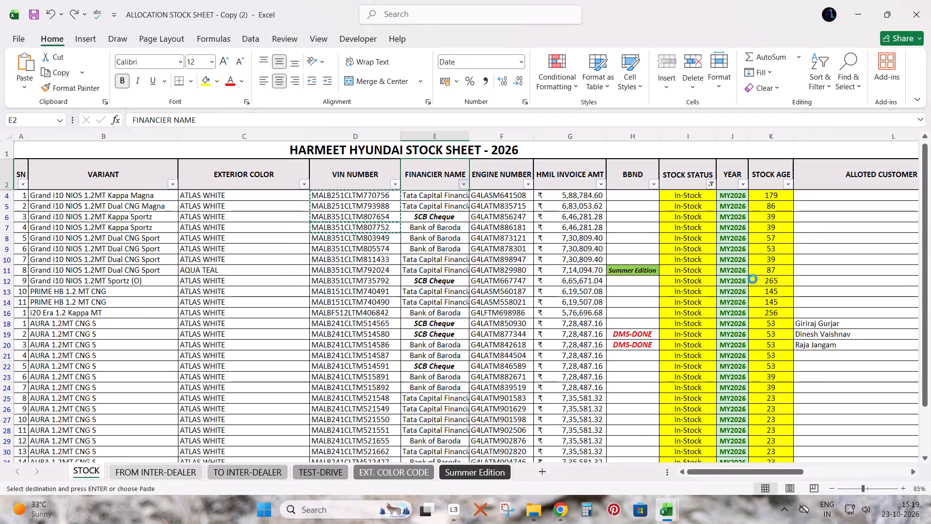
pyautogui.press('Down')
pyautogui.hotkey('ctrl', 'shift', 'Down')
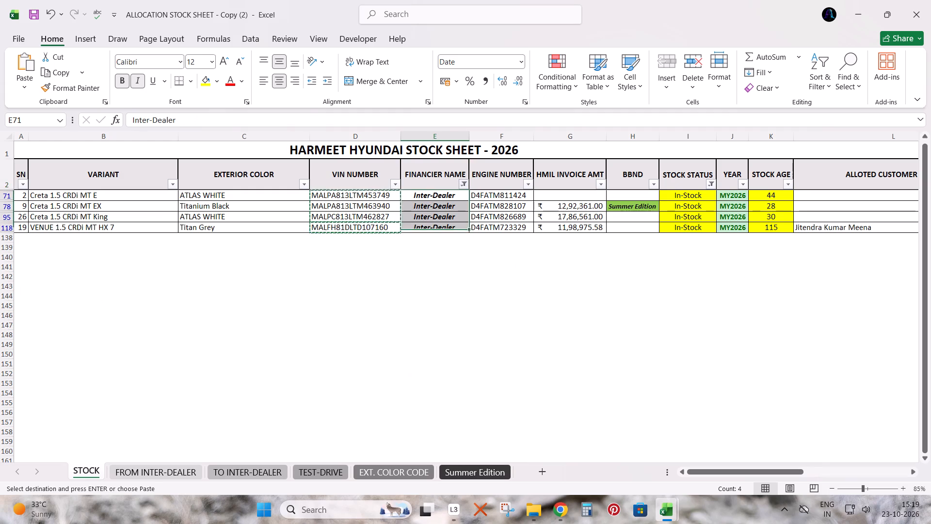
pyautogui.press('Escape')
# Switch to the HH - STOCK workbook and examine the VIN list below the main table for entries without duplicate highlighting.
pyautogui.hotkey('alt', 'Tab')
pyautogui.press('Right')
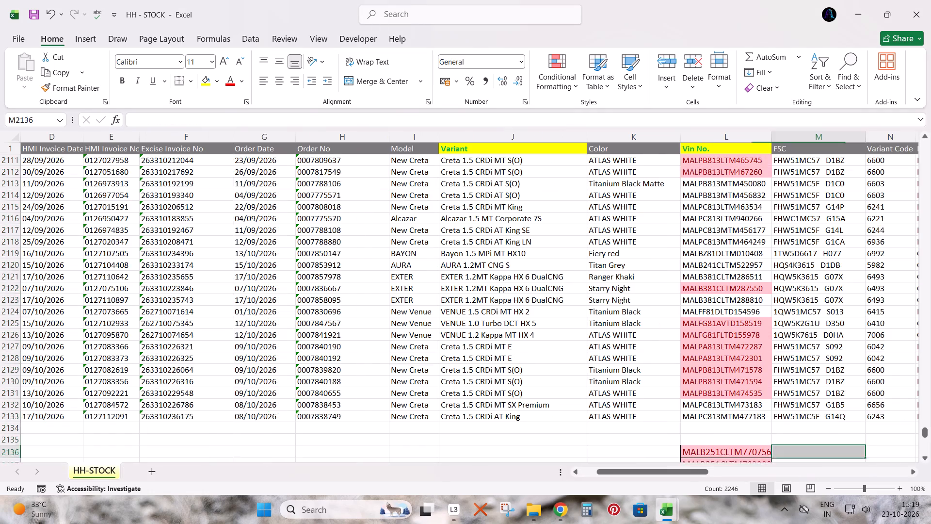
pyautogui.press('Down')
pyautogui.press('Left')
pyautogui.press('Up')
pyautogui.scroll(-15, 779, 398)
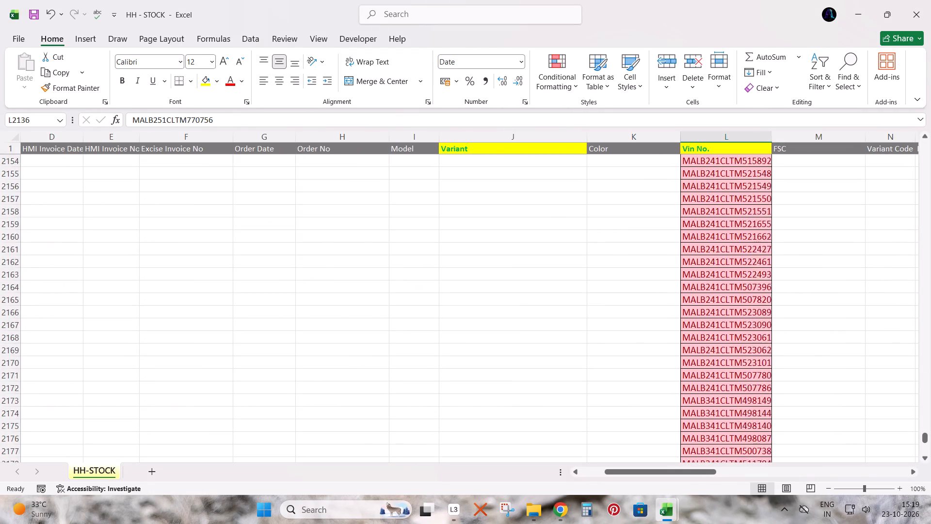
pyautogui.scroll(1, 763, 406)
pyautogui.scroll(-10, 762, 406)
pyautogui.scroll(1, 762, 406)
pyautogui.scroll(-5, 762, 406)
pyautogui.scroll(-5, 725, 349)
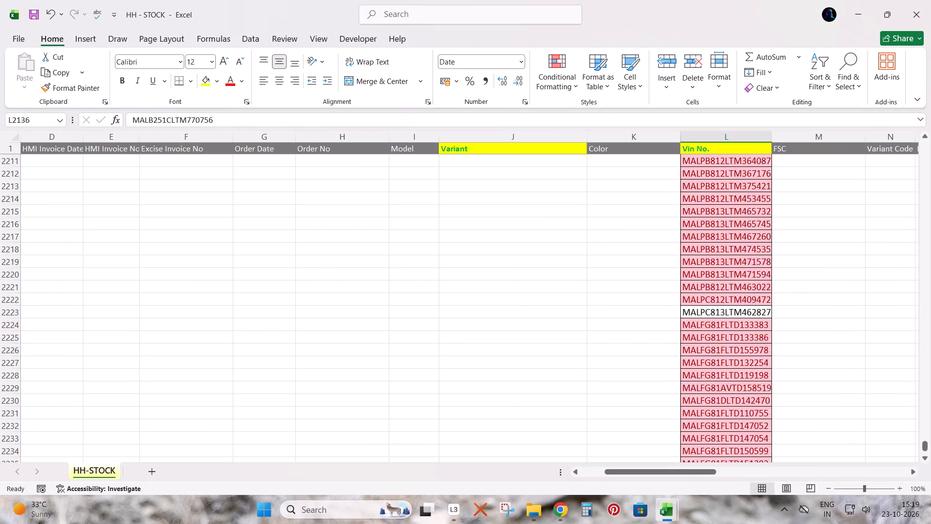
pyautogui.scroll(-9, 725, 349)
# Turn on filtering for the HH-STOCK header row and filter the Vin No. column by the pink highlight colour.
pyautogui.click(734, 146)
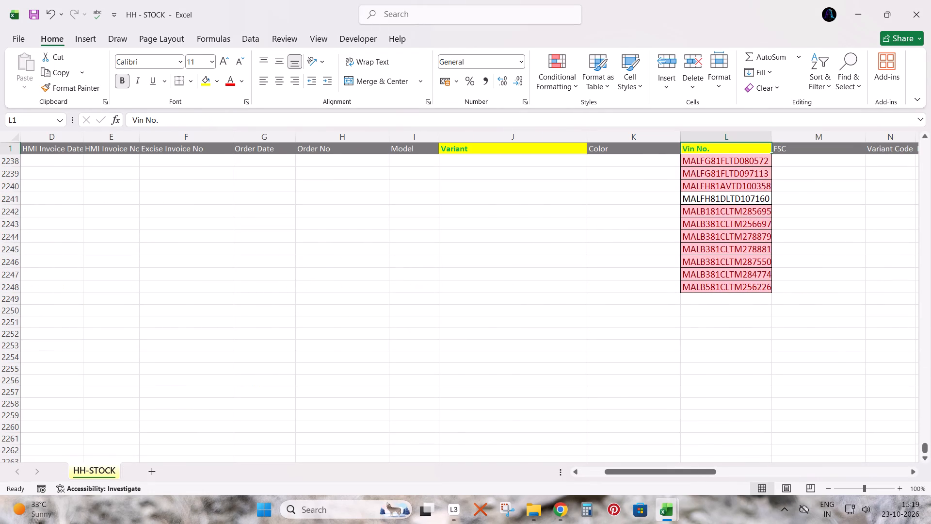
pyautogui.press('Down')
pyautogui.press('Up')
pyautogui.hotkey('ctrl', 'shift', 'l')
pyautogui.hotkey('alt', 'Down')
pyautogui.press('Down')
pyautogui.press('Down')
pyautogui.press('Down')
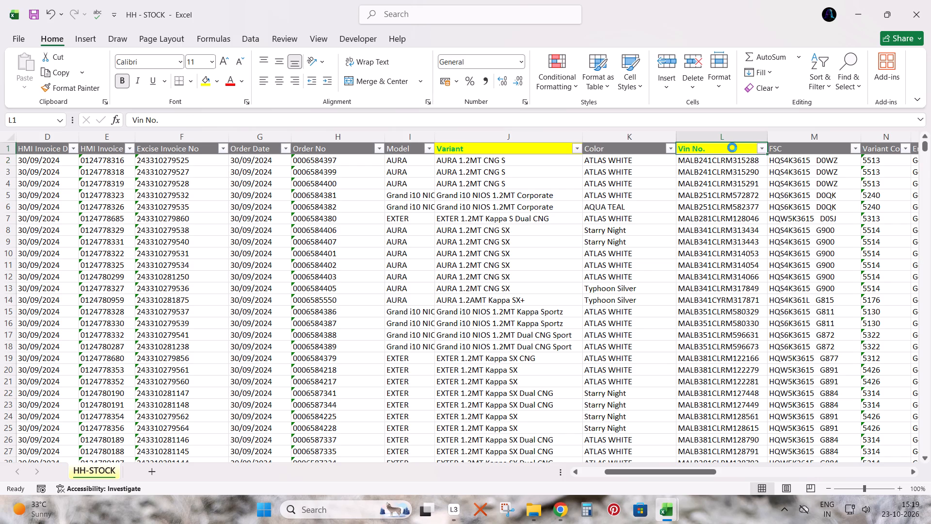
pyautogui.press('Down')
pyautogui.press('Down')
pyautogui.press('Down')
pyautogui.press('Down')
pyautogui.press('Down')
pyautogui.press('Up')
pyautogui.press('Up')
pyautogui.press('Right')
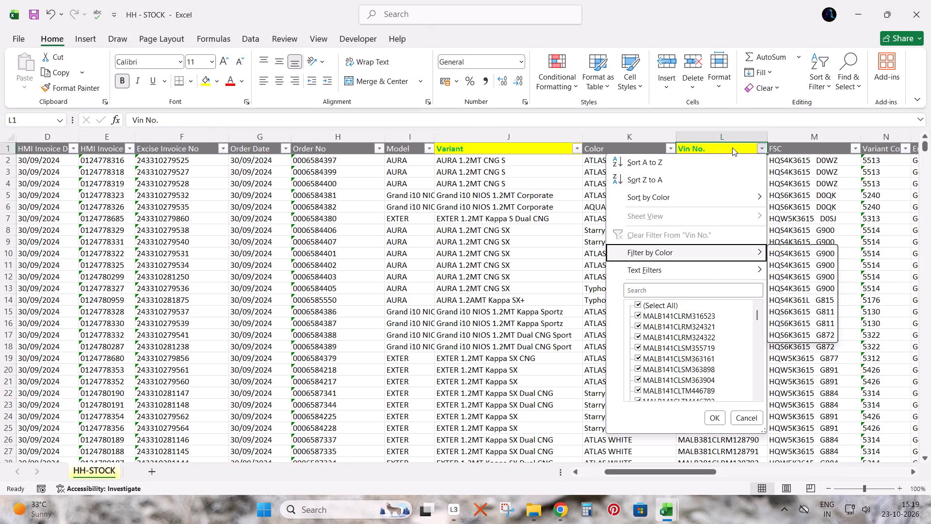
pyautogui.press('Down')
pyautogui.press('Up')
pyautogui.press('Return')
pyautogui.press('Down')
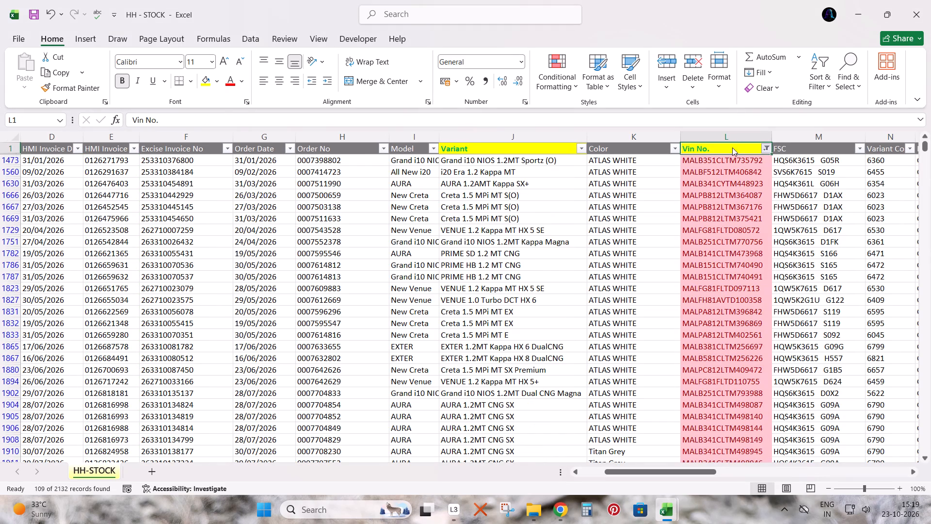
pyautogui.hotkey('ctrl', 'shift', 'Down')
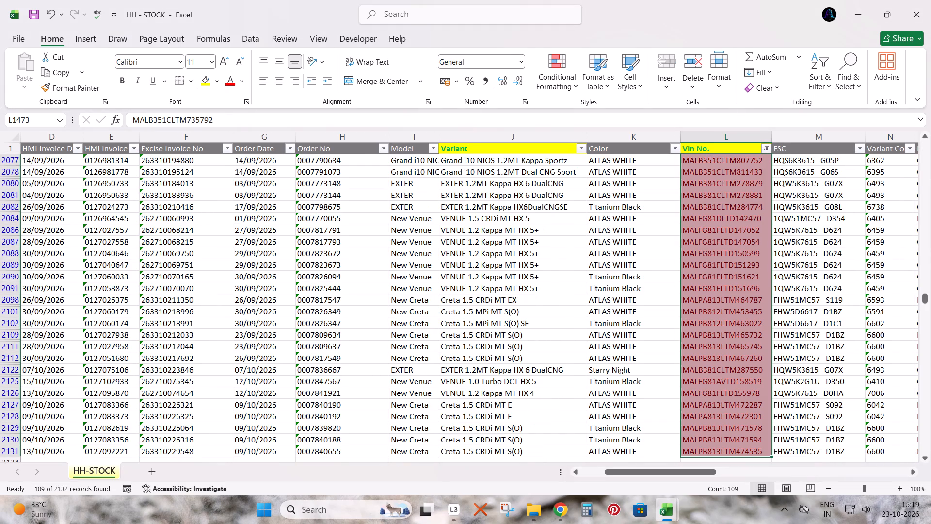
pyautogui.press('Up')
pyautogui.press('Down')
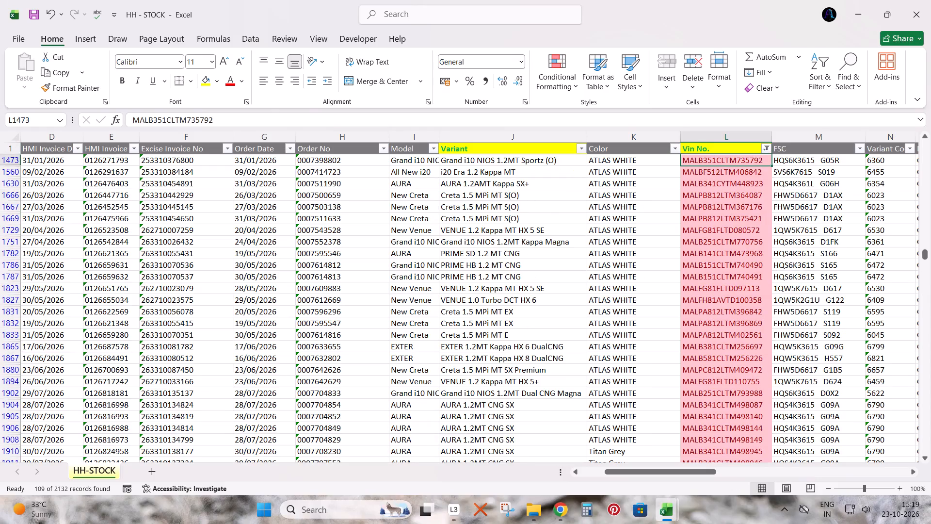
# Copy the whole filtered stock table, headers included, and paste it into a new sheet of the same workbook.
pyautogui.press('Down')
pyautogui.hotkey('ctrl', 'a')
pyautogui.hotkey('ctrl', 'c')
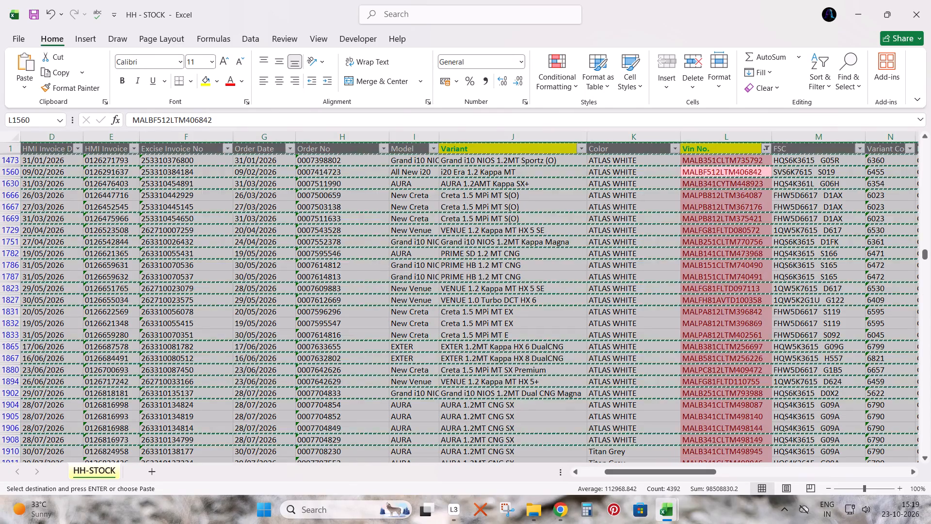
pyautogui.click(155, 468)
pyautogui.hotkey('ctrl', 'v')
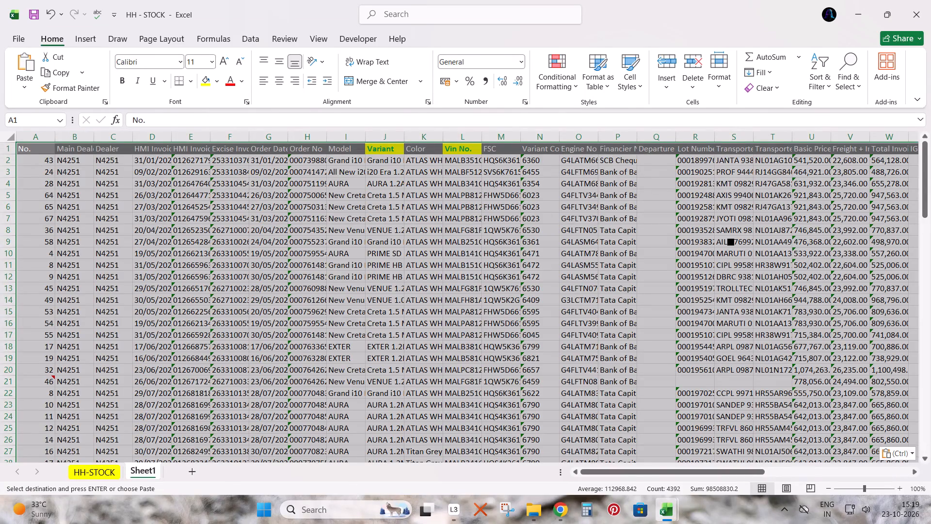
# Autofit the widths of all columns in the new sheet to their contents.
pyautogui.click(11, 135)
pyautogui.doubleClick(57, 136)
pyautogui.click(301, 209)
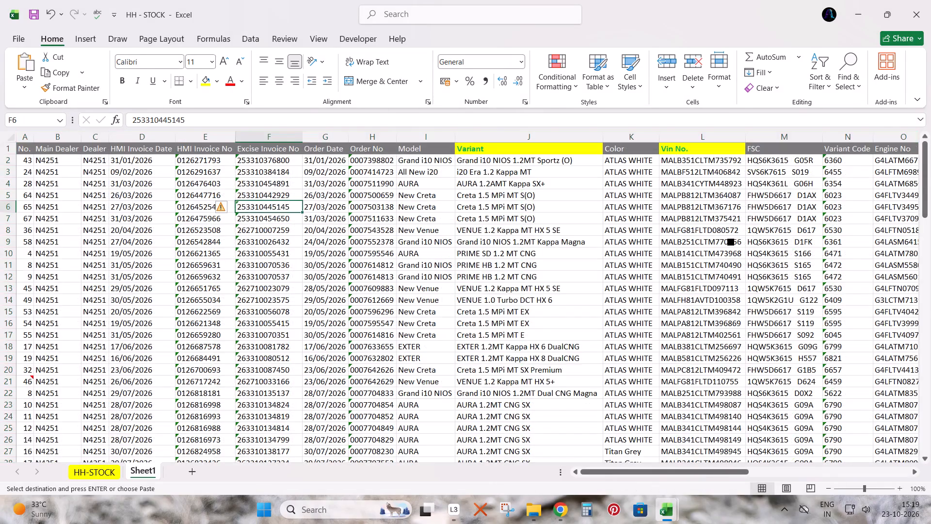
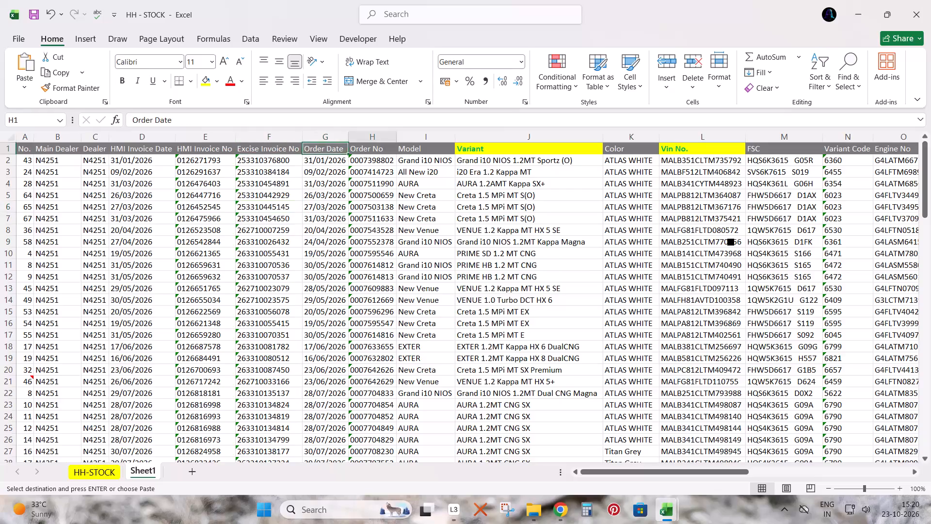
# Check how many vehicle records the new sheet holds by going through its Vin No. column.
pyautogui.press('Up')
pyautogui.press('Right')
pyautogui.press('Right')
pyautogui.press('Right')
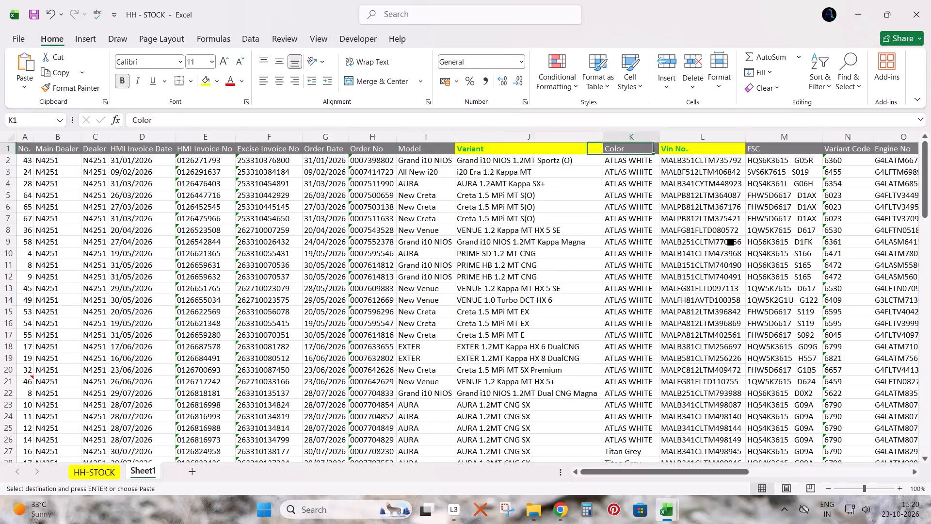
pyautogui.press('Right')
pyautogui.press('Down')
pyautogui.hotkey('ctrl', 'shift', 'Down')
pyautogui.hotkey('ctrl', 'Up')
pyautogui.press('Down')
pyautogui.press('Left')
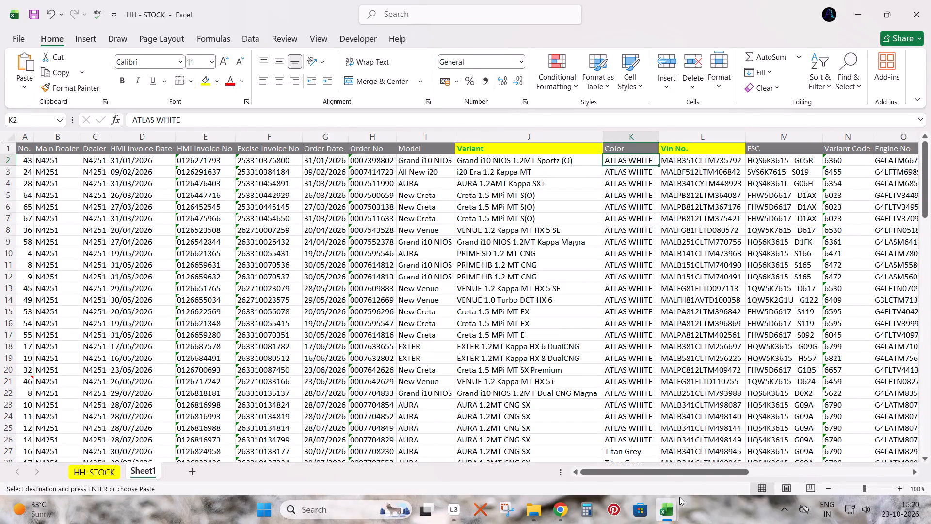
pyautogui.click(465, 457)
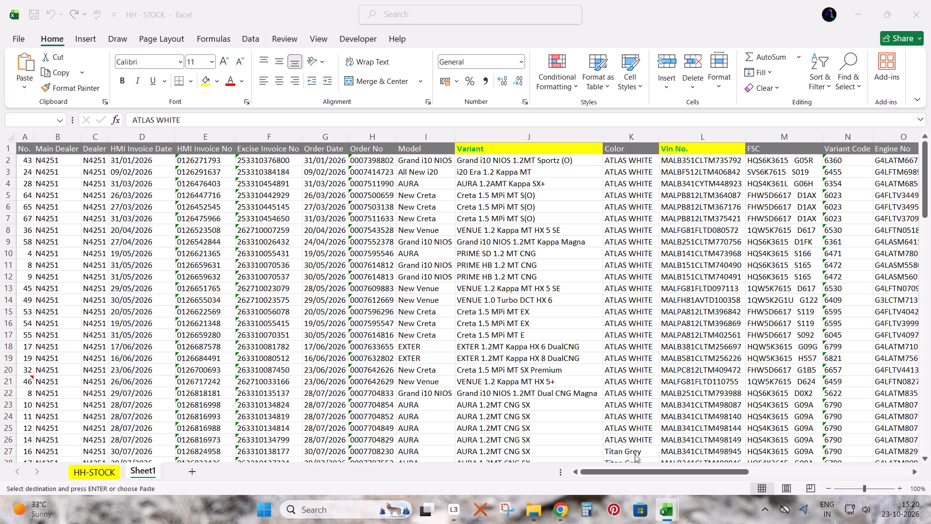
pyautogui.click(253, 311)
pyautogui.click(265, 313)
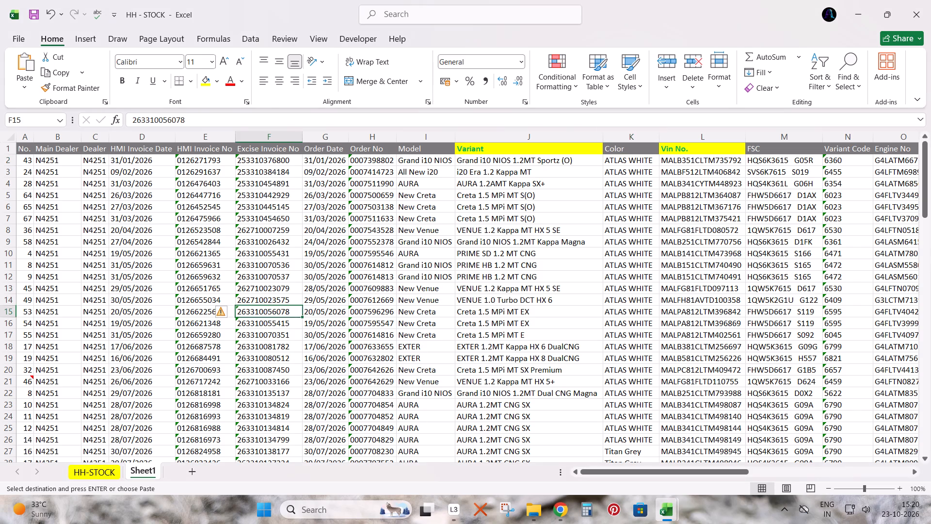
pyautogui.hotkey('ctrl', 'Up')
# Switch to the New Format TCL audit workbook and examine how far the numbered rows of the Stock sheet extend.
pyautogui.hotkey('alt', 'Tab')
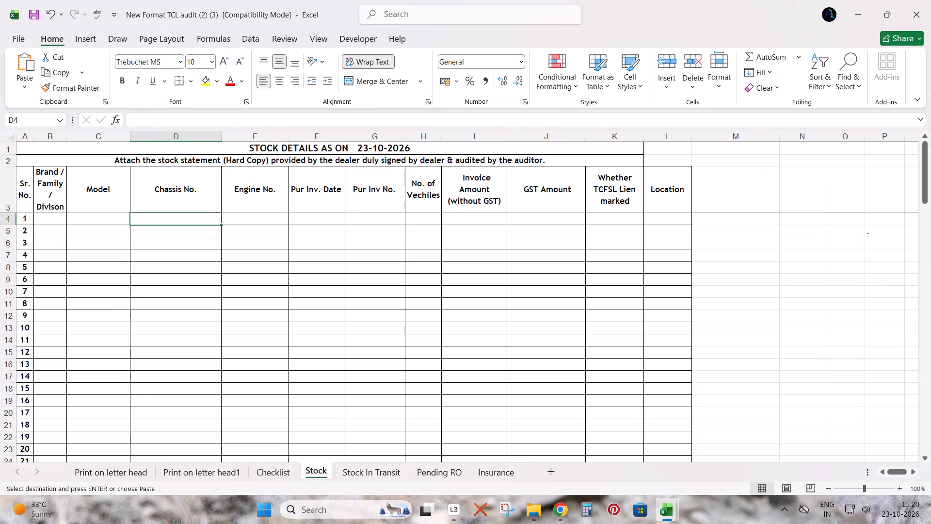
pyautogui.press('Right')
pyautogui.press('Down')
pyautogui.press('Left')
pyautogui.press('Left')
pyautogui.hotkey('ctrl', 'Left')
pyautogui.hotkey('ctrl', 'Down')
pyautogui.scroll(-2, 227, 327)
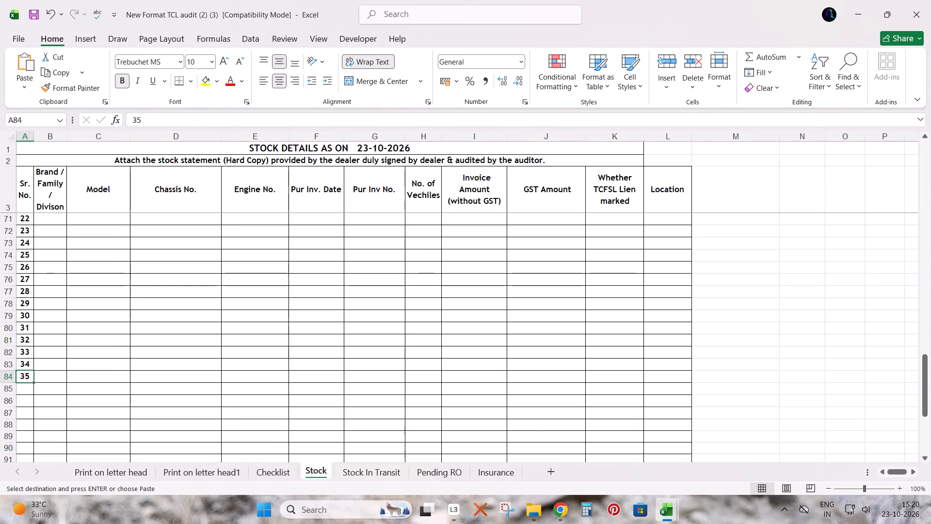
pyautogui.scroll(-5, 227, 327)
pyautogui.scroll(4, 225, 327)
pyautogui.hotkey('ctrl', 'Up')
pyautogui.press('Down')
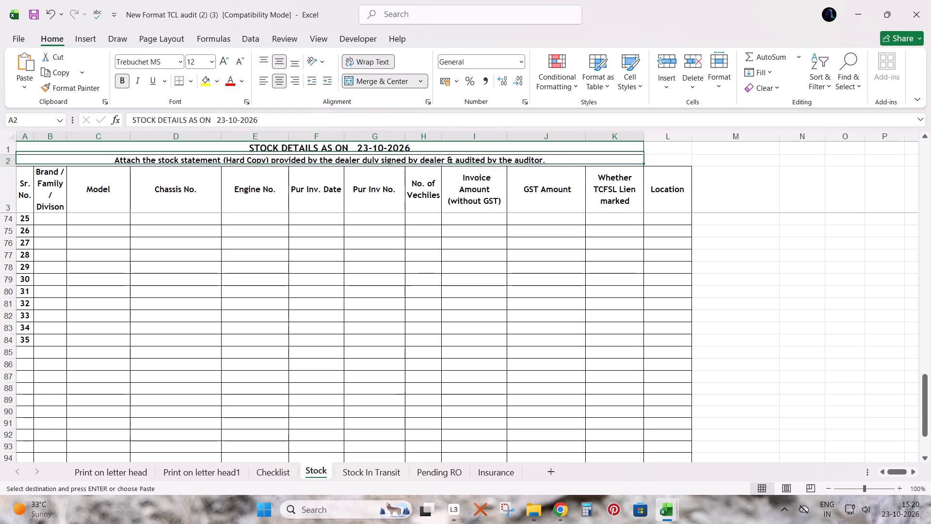
pyautogui.hotkey('ctrl', 'Down')
pyautogui.press('Down')
pyautogui.hotkey('ctrl', 'Up')
pyautogui.hotkey('ctrl', 'Up')
# Copy all numbered rows of the Stock sheet, rows 4 to 84, and insert the copies from row 85 down.
pyautogui.press('Down')
pyautogui.press('Down')
pyautogui.press('Down')
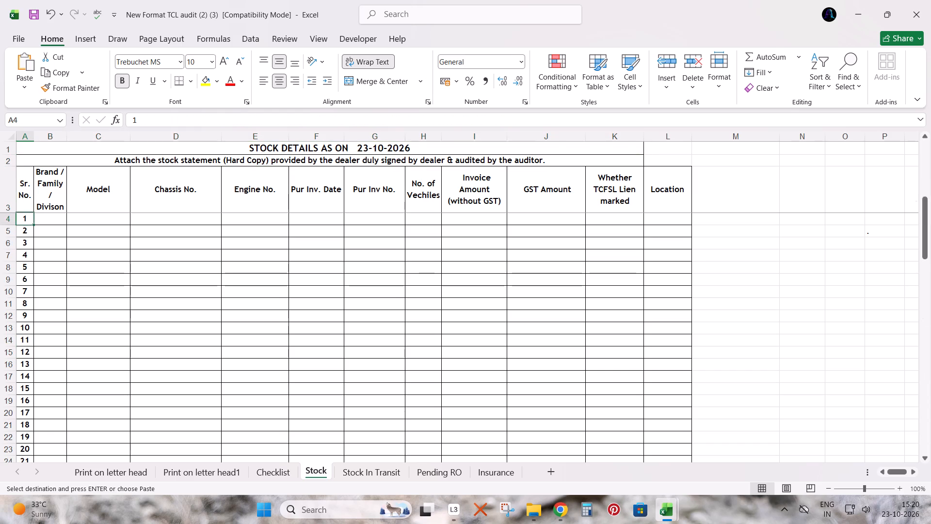
pyautogui.hotkey('ctrl', 'shift', 'Down')
pyautogui.hotkey('shift', 'space')
pyautogui.hotkey('ctrl', 'c')
pyautogui.hotkey('ctrl', 'Down')
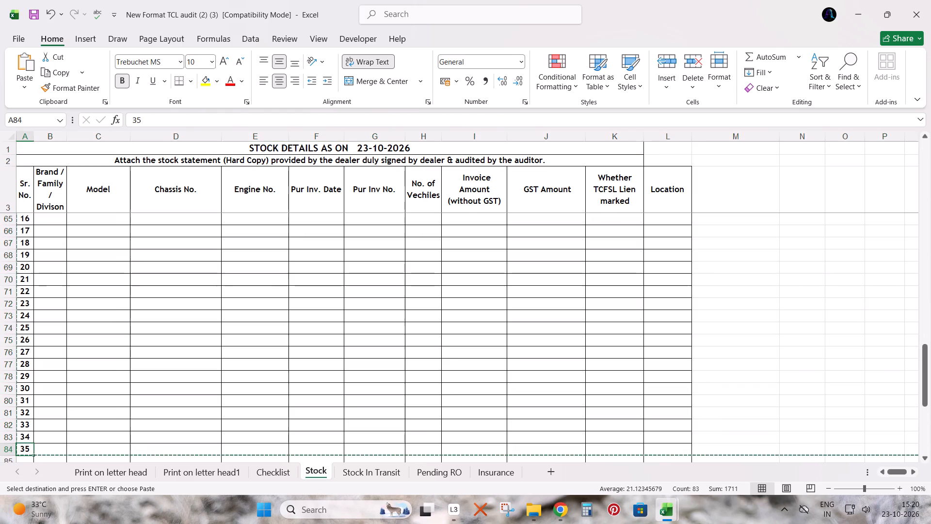
pyautogui.press('Down')
pyautogui.press('Up')
pyautogui.press('Down')
pyautogui.hotkey('shift', 'space')
pyautogui.hotkey('ctrl', '+')
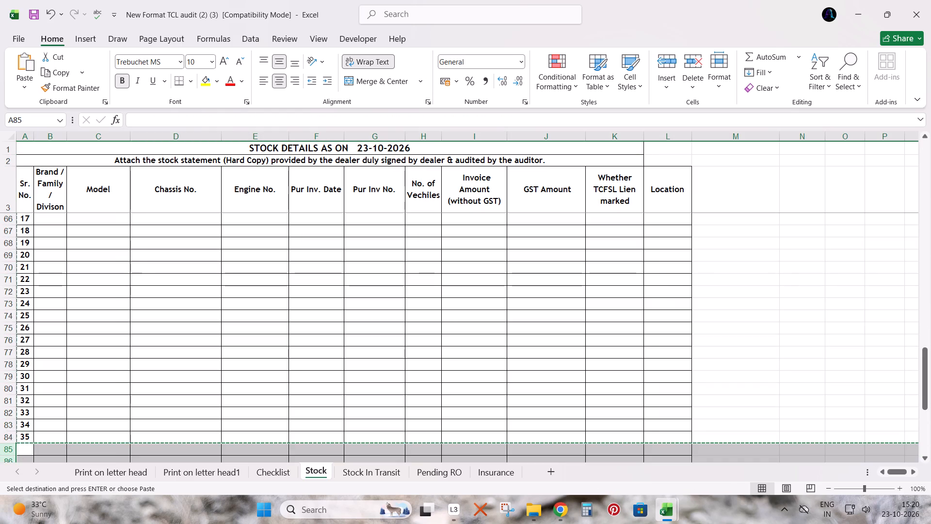
# Insert a row at row 166, directly below the duplicated block.
pyautogui.hotkey('ctrl', 'Down')
pyautogui.press('Down')
pyautogui.hotkey('shift', 'space')
pyautogui.hotkey('ctrl', '+')
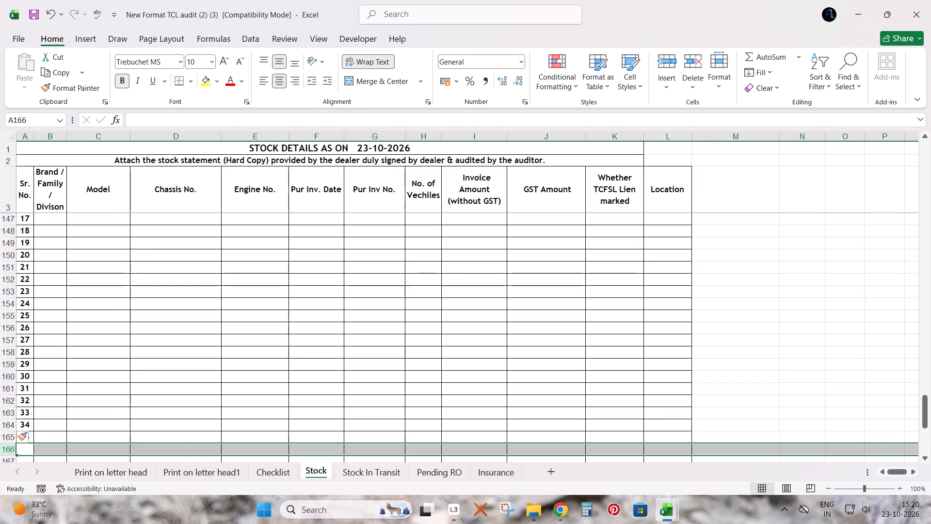
# Copy the Stock sheet's first serial-number cells, 1 to 45, and insert the copies at row 166, below the last numbered row.
pyautogui.press('Up')
pyautogui.hotkey('ctrl', 'Up')
pyautogui.press('Down')
pyautogui.press('Down')
pyautogui.press('Down')
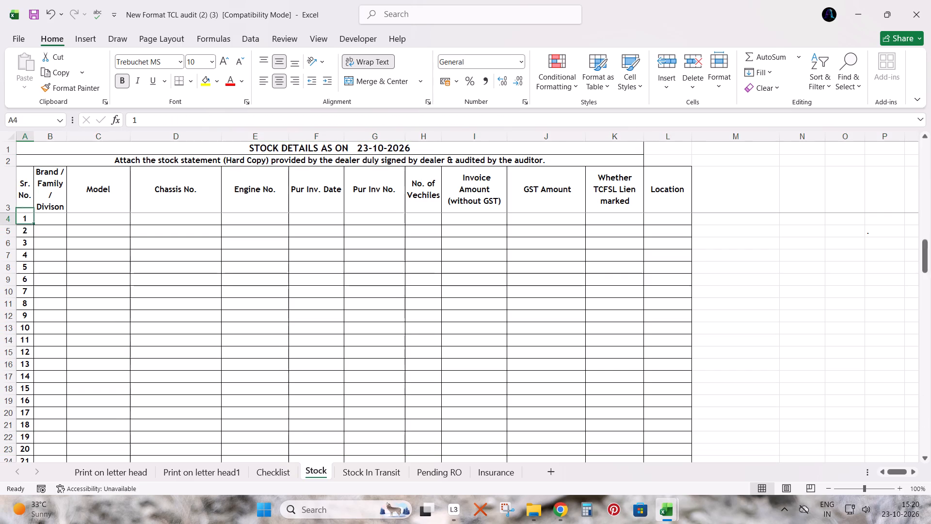
pyautogui.hotkey('shift', 'Down')
pyautogui.hotkey('shift', 'Down')
pyautogui.hotkey('shift', 'Down')
pyautogui.hotkey('shift', 'Down')
pyautogui.hotkey('shift', 'Down')
pyautogui.hotkey('shift', 'Down')
pyautogui.hotkey('shift', 'Down')
pyautogui.hotkey('shift', 'Down')
pyautogui.hotkey('shift', 'Down')
pyautogui.hotkey('shift', 'Down')
pyautogui.hotkey('shift', 'Down')
pyautogui.hotkey('shift', 'Down')
pyautogui.hotkey('shift', 'Down')
pyautogui.hotkey('shift', 'Down')
pyautogui.hotkey('shift', 'Down')
pyautogui.hotkey('shift', 'Down')
pyautogui.hotkey('shift', 'Down')
pyautogui.hotkey('shift', 'Down')
pyautogui.hotkey('shift', 'Down')
pyautogui.hotkey('shift', 'Down')
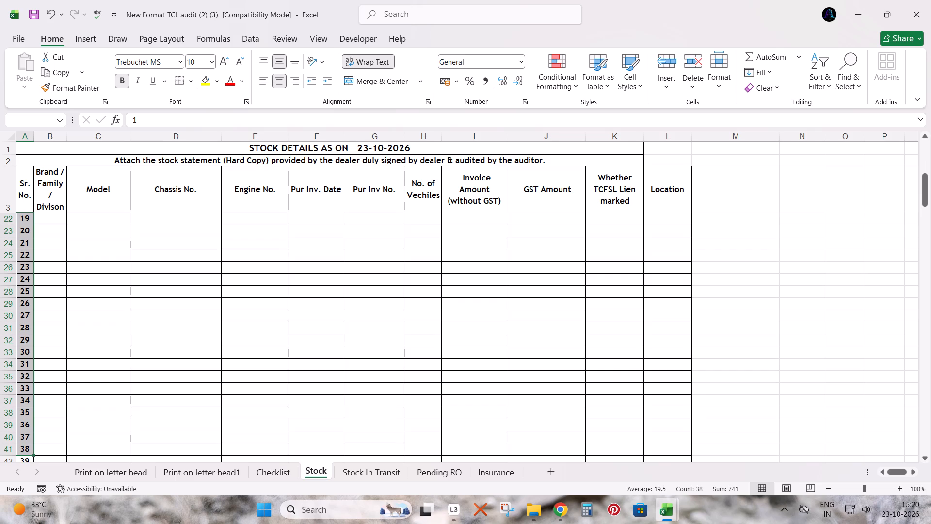
pyautogui.hotkey('shift', 'Down')
pyautogui.hotkey('shift', 'Down')
pyautogui.hotkey('shift', 'Down')
pyautogui.hotkey('shift', 'Down')
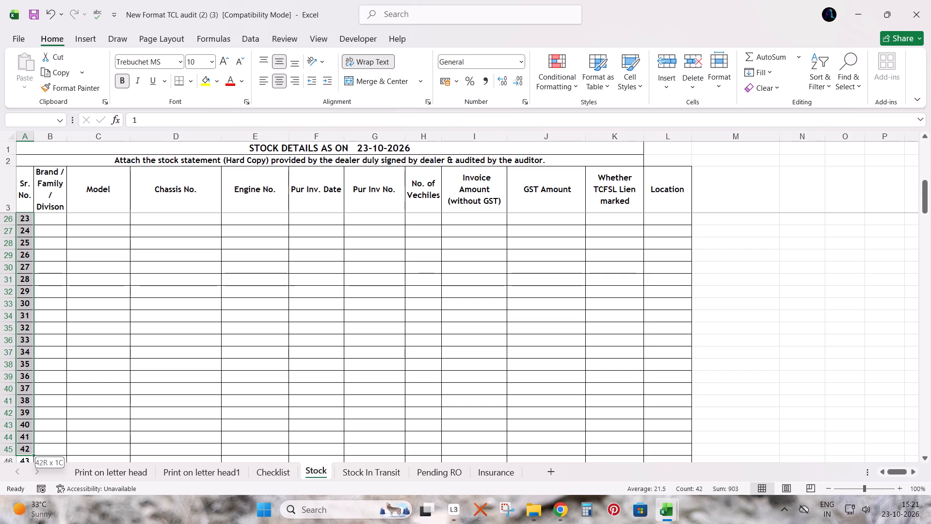
pyautogui.hotkey('shift', 'Up')
pyautogui.hotkey('shift', 'Down')
pyautogui.hotkey('shift', 'Down')
pyautogui.hotkey('shift', 'Down')
pyautogui.hotkey('shift', 'Down')
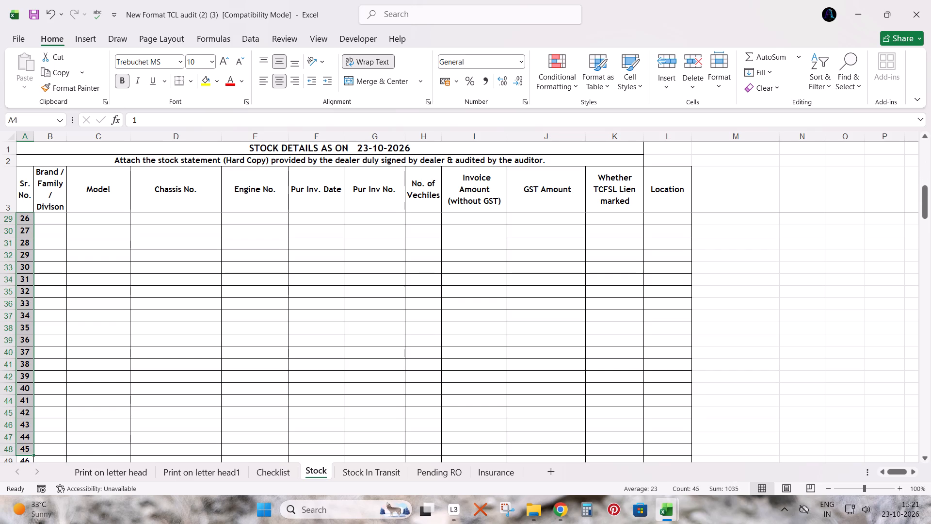
pyautogui.hotkey('ctrl', 'c')
pyautogui.hotkey('ctrl', 'Down')
pyautogui.hotkey('shift', 'space')
pyautogui.press('Down')
pyautogui.hotkey('shift', 'space')
pyautogui.hotkey('ctrl', '+')
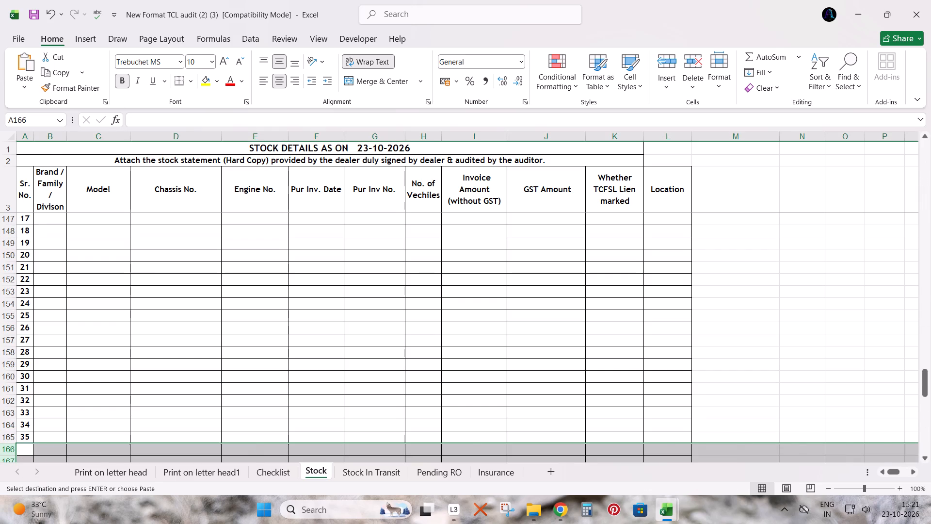
# Undo the last insertion at row 166 of the Stock sheet.
pyautogui.hotkey('ctrl', 'z')
pyautogui.press('Up')
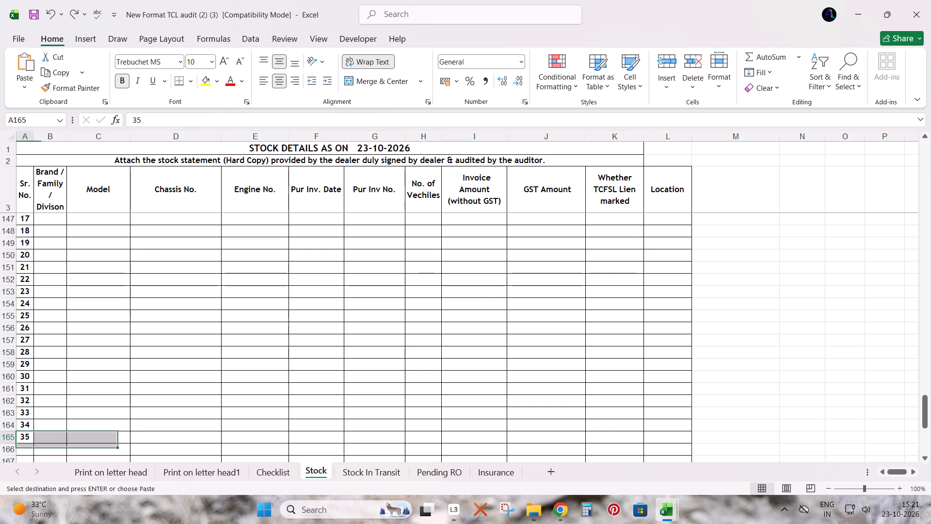
# Copy the Stock sheet's entire rows 4 to 48, serial numbers 1 to 45, and insert the copies at row 166, below the last numbered row.
pyautogui.hotkey('ctrl', 'Up')
pyautogui.press('Down')
pyautogui.hotkey('ctrl', 'Down')
pyautogui.hotkey('ctrl', 'Down')
pyautogui.hotkey('ctrl', 'Down')
pyautogui.hotkey('ctrl', 'Up')
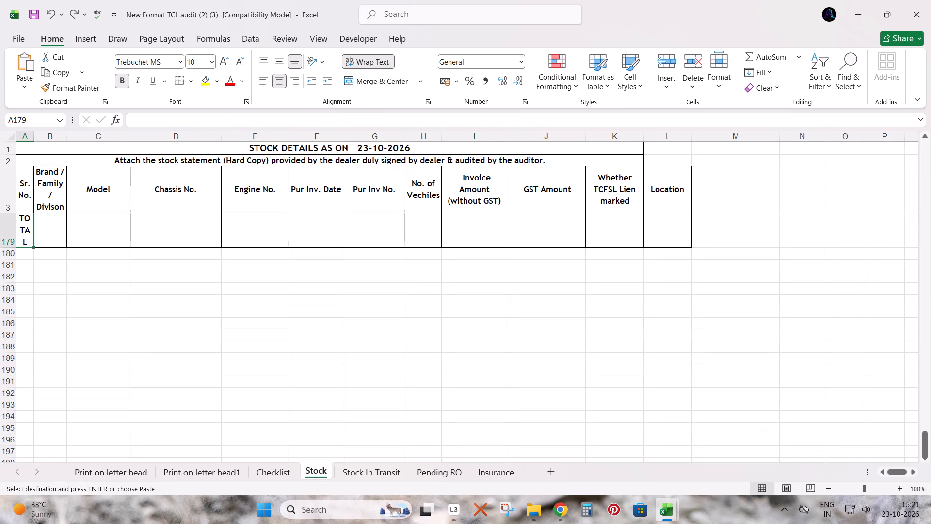
pyautogui.hotkey('ctrl', 'Up')
pyautogui.hotkey('ctrl', 'Up')
pyautogui.press('Down')
pyautogui.press('Down')
pyautogui.press('Down')
pyautogui.hotkey('shift', 'Down')
pyautogui.hotkey('shift', 'Down')
pyautogui.hotkey('shift', 'Down')
pyautogui.hotkey('shift', 'Down')
pyautogui.hotkey('shift', 'Down')
pyautogui.hotkey('shift', 'Down')
pyautogui.hotkey('shift', 'Down')
pyautogui.hotkey('shift', 'Down')
pyautogui.hotkey('shift', 'Down')
pyautogui.hotkey('shift', 'Down')
pyautogui.hotkey('shift', 'Down')
pyautogui.hotkey('shift', 'Down')
pyautogui.hotkey('shift', 'Down')
pyautogui.hotkey('shift', 'Down')
pyautogui.hotkey('shift', 'Down')
pyautogui.hotkey('shift', 'Down')
pyautogui.hotkey('shift', 'Down')
pyautogui.hotkey('shift', 'Down')
pyautogui.hotkey('shift', 'Down')
pyautogui.hotkey('shift', 'Down')
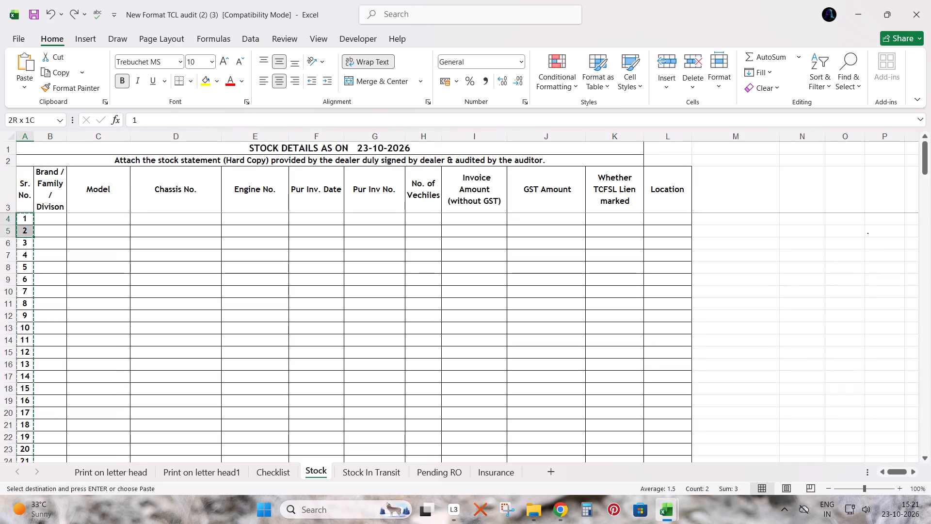
pyautogui.hotkey('shift', 'Down')
pyautogui.hotkey('shift', 'Down')
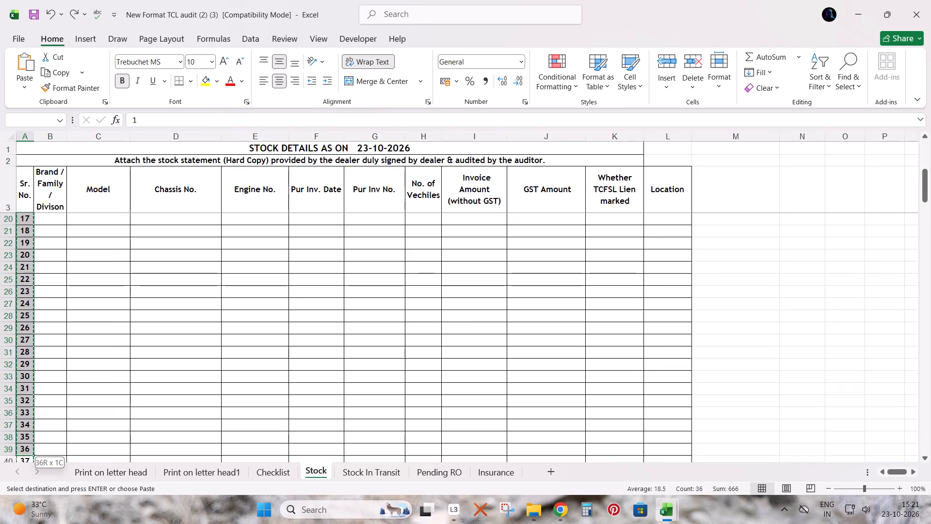
pyautogui.hotkey('shift', 'Down')
pyautogui.hotkey('shift', 'Down')
pyautogui.hotkey('shift', 'Down')
pyautogui.hotkey('shift', 'Down')
pyautogui.hotkey('shift', 'Down')
pyautogui.hotkey('shift', 'Down')
pyautogui.hotkey('shift', 'Down')
pyautogui.hotkey('shift', 'Down')
pyautogui.hotkey('shift', 'Down')
pyautogui.hotkey('shift', 'Down')
pyautogui.hotkey('shift', 'Down')
pyautogui.hotkey('shift', 'Up')
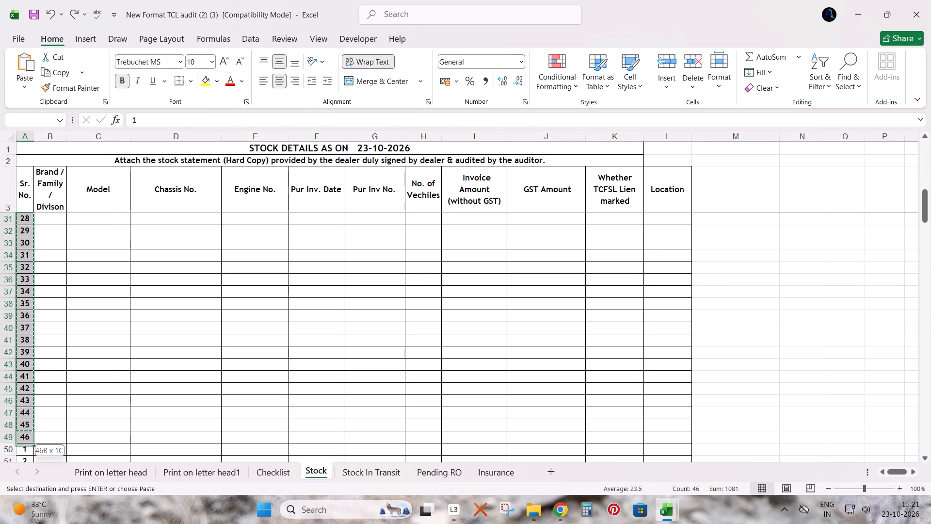
pyautogui.hotkey('shift', 'Up')
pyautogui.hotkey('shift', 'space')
pyautogui.hotkey('ctrl', 'c')
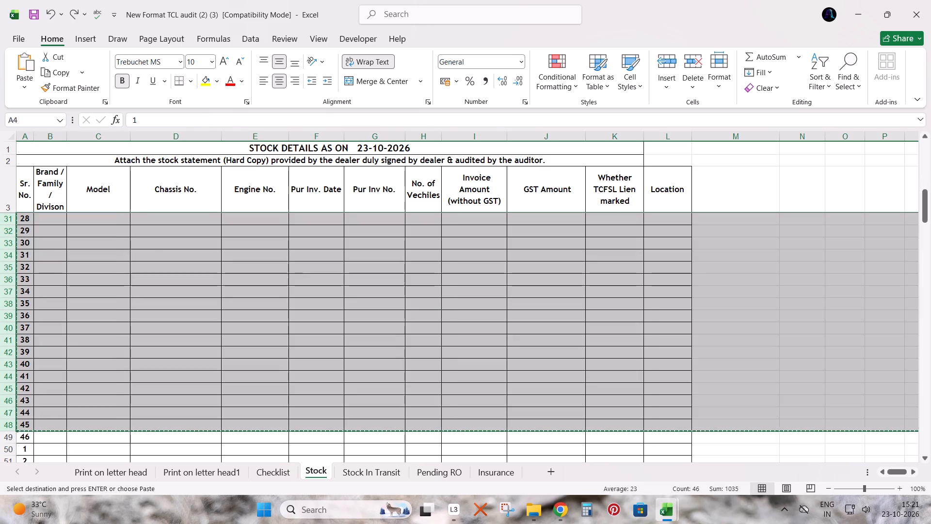
pyautogui.hotkey('ctrl', 'Left')
pyautogui.hotkey('ctrl', 'Down')
pyautogui.press('Down')
pyautogui.press('Up')
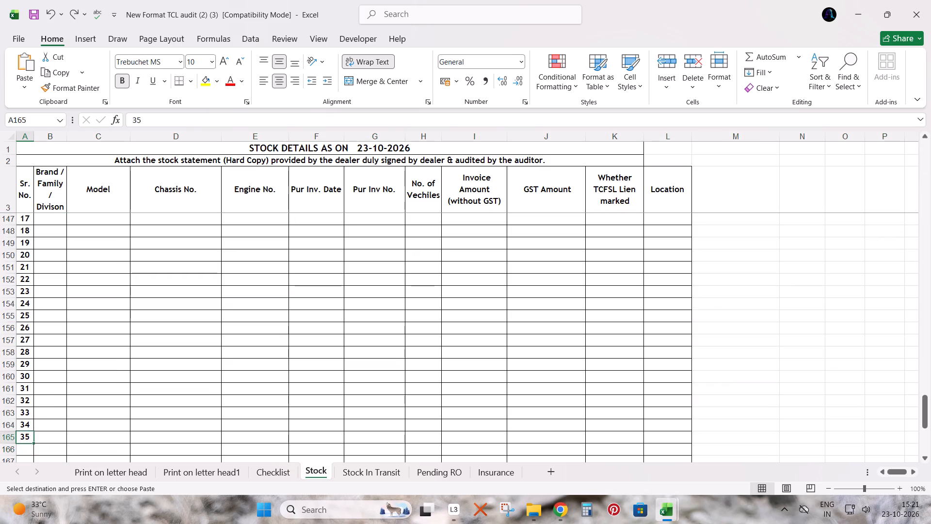
pyautogui.press('Down')
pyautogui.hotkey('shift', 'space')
pyautogui.hotkey('ctrl', '+')
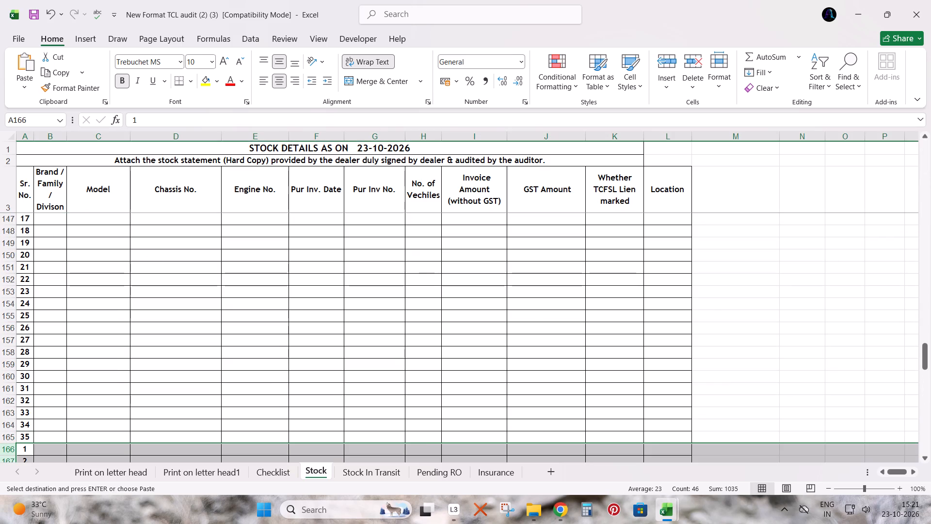
# Return to the Sr. No. header cell A3 at the top of the Stock sheet's table.
pyautogui.click(42, 261)
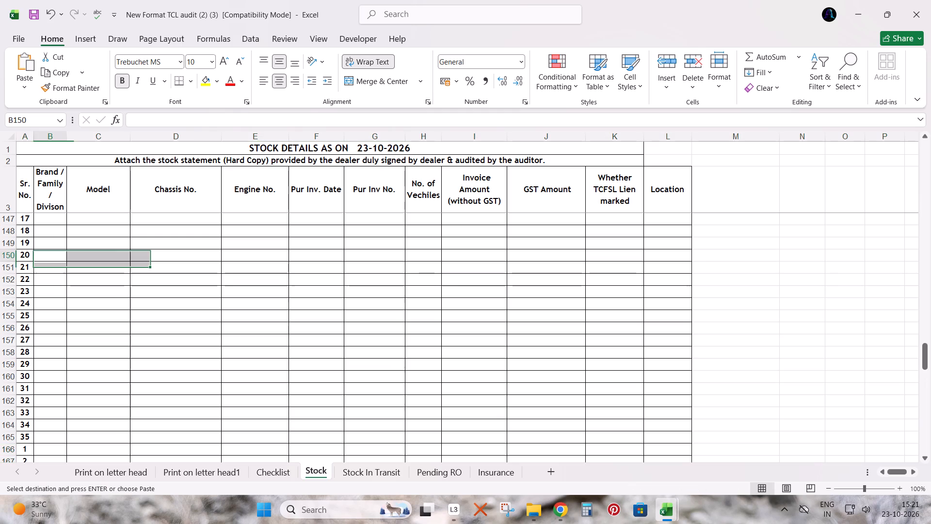
pyautogui.hotkey('ctrl', 'Up')
pyautogui.press('Down')
pyautogui.press('Up')
pyautogui.press('Left')
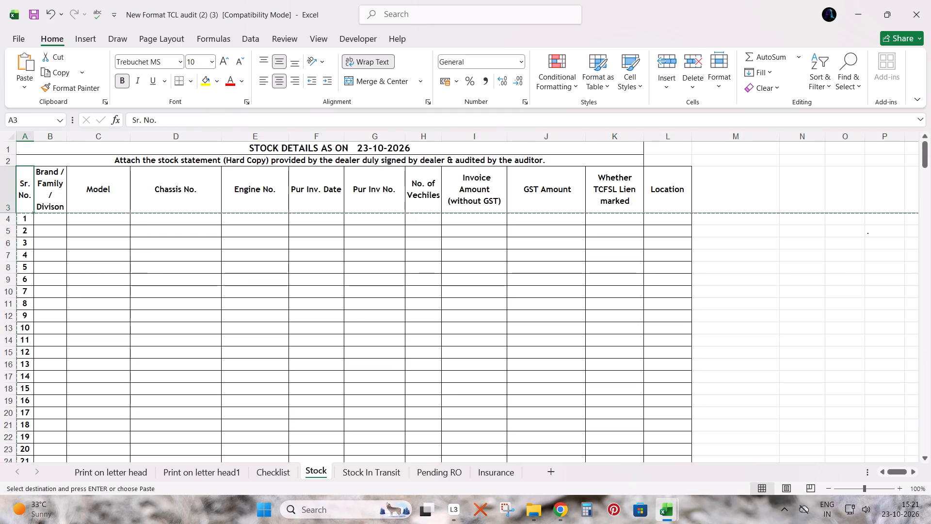
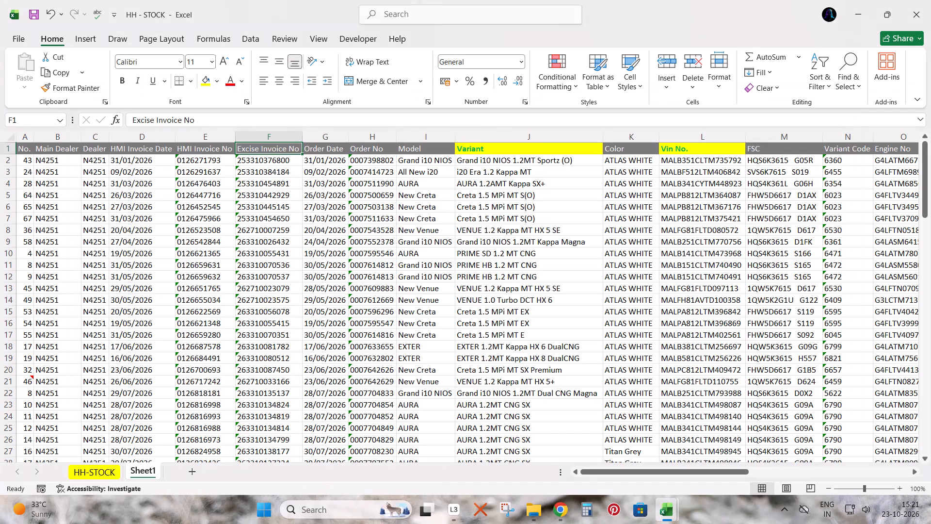
# Return to Sheet1 of the HH - STOCK workbook and go to the first entry under Order No.
pyautogui.hotkey('alt', 'Tab')
pyautogui.hotkey('alt', 'Tab')
pyautogui.press('Right')
pyautogui.press('Up')
pyautogui.press('Right')
pyautogui.press('Down')
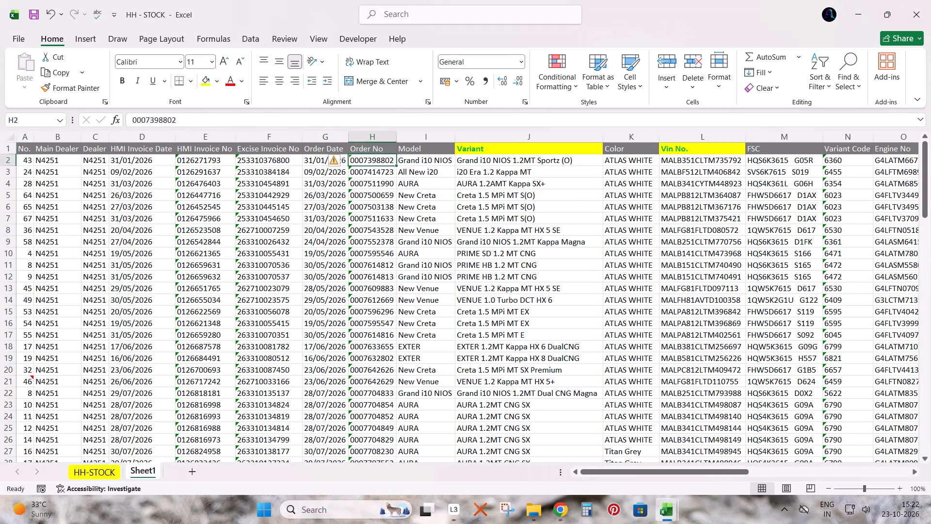
# Copy all Model values from HH-STOCK's Sheet1 into the audit workbook's Stock sheet, starting at the first row of the Model column.
pyautogui.press('Right')
pyautogui.press('Up')
pyautogui.press('Down')
pyautogui.hotkey('ctrl', 'shift', 'Down')
pyautogui.hotkey('ctrl', 'c')
pyautogui.hotkey('alt', 'Tab')
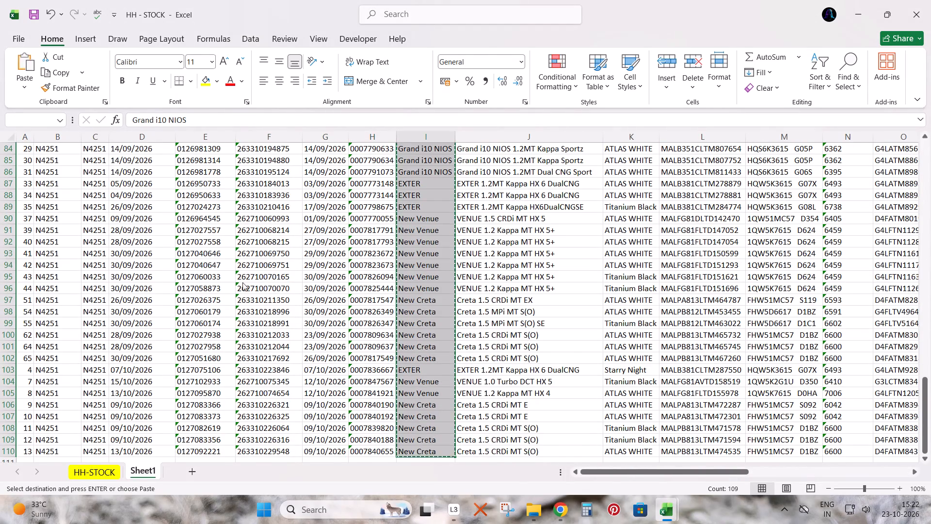
pyautogui.hotkey('alt', 'Tab')
pyautogui.hotkey('alt', 'Tab')
pyautogui.hotkey('alt', 'Tab')
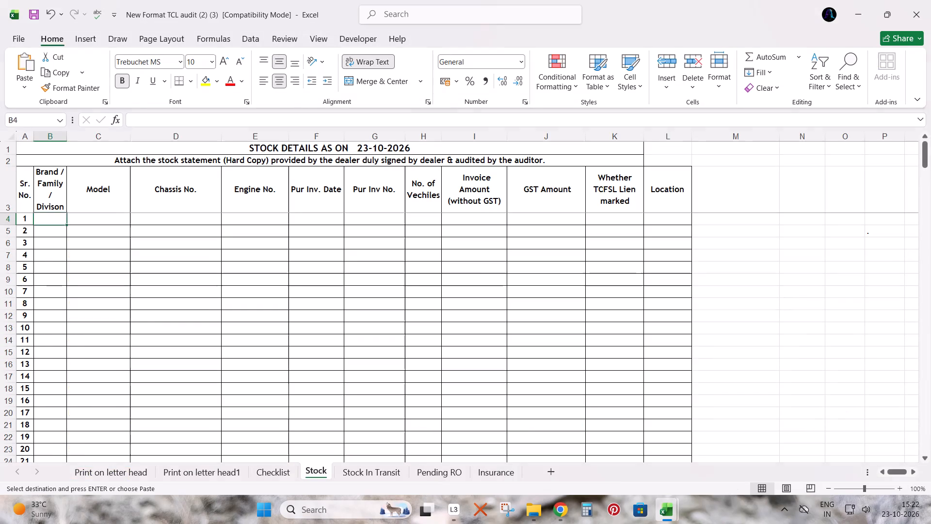
pyautogui.hotkey('ctrl', 'Left')
pyautogui.press('Right')
pyautogui.press('Up')
pyautogui.press('Right')
pyautogui.press('Down')
pyautogui.hotkey('ctrl', 'v')
# Copy all Vin No. values from HH-STOCK's Sheet1 into the Stock sheet's Chassis No. column, starting at row 4.
pyautogui.press('Right')
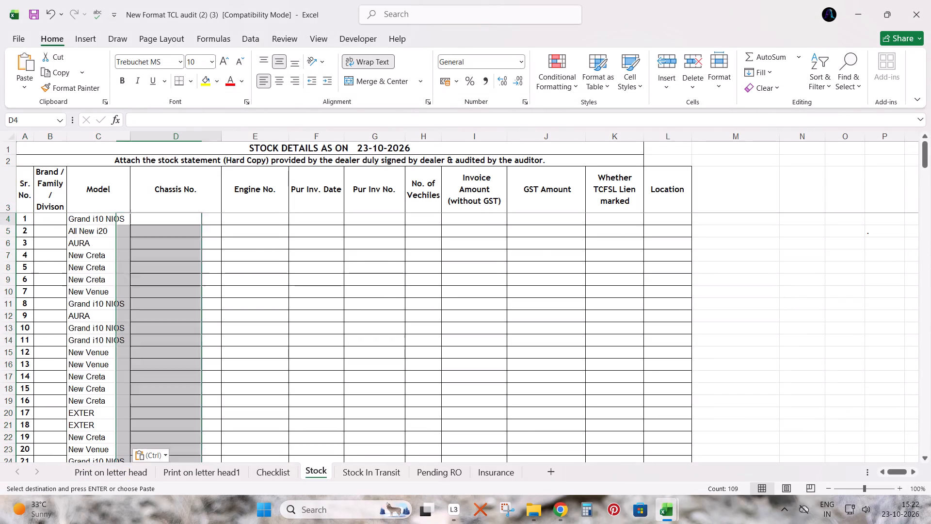
pyautogui.hotkey('alt', 'Tab')
pyautogui.press('Right')
pyautogui.hotkey('alt', 'Tab')
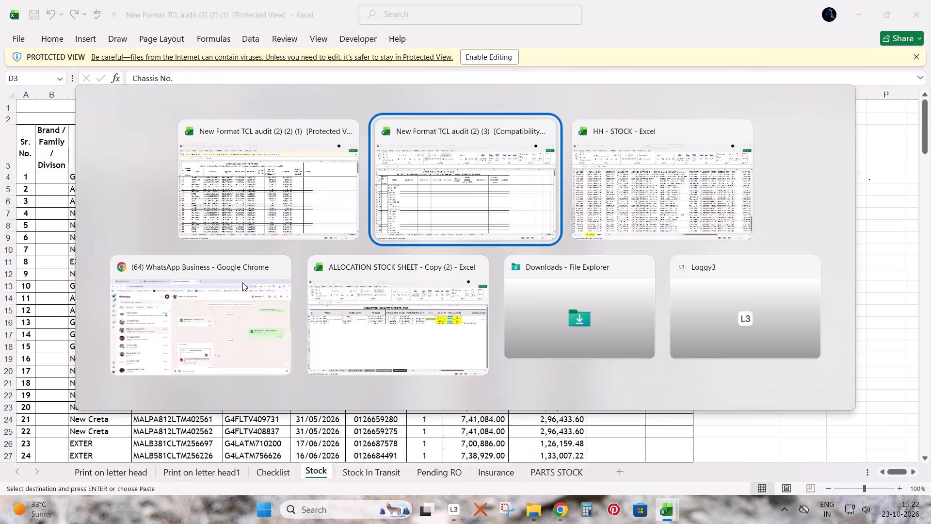
pyautogui.hotkey('alt', 'Tab')
pyautogui.press('Right')
pyautogui.press('Up')
pyautogui.press('Right')
pyautogui.press('Right')
pyautogui.press('Down')
pyautogui.hotkey('ctrl', 'shift', 'Down')
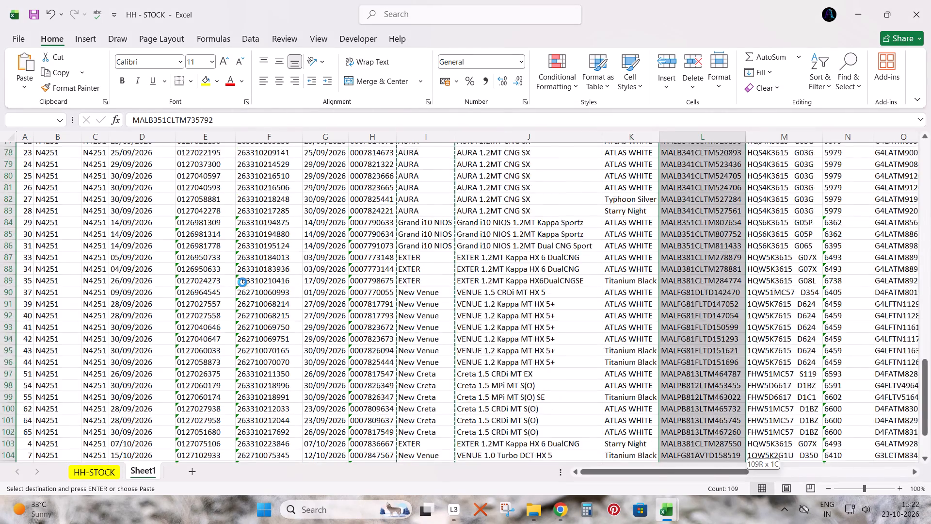
pyautogui.hotkey('ctrl', 'c')
pyautogui.hotkey('alt', 'Tab')
pyautogui.hotkey('alt', 'Tab')
pyautogui.hotkey('alt', 'Tab')
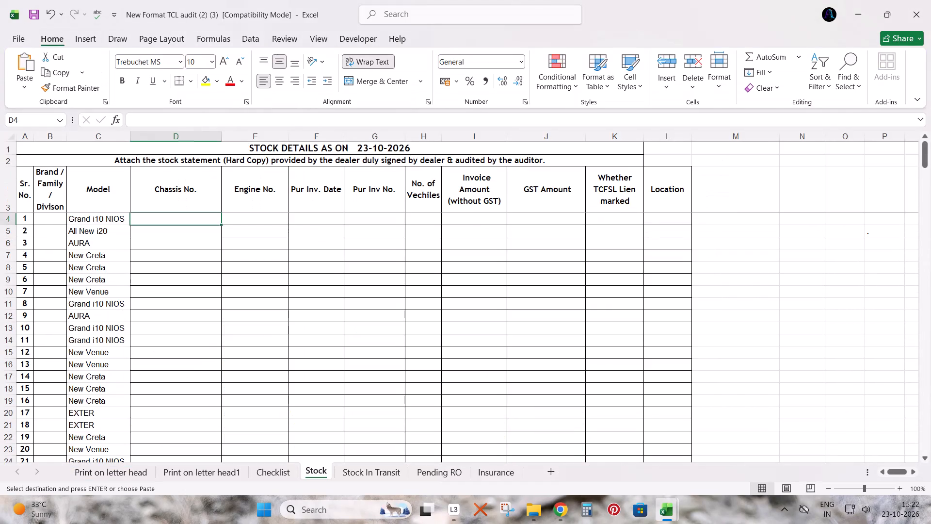
pyautogui.hotkey('ctrl', 'v')
# Copy all Engine No values from HH-STOCK's Sheet1 into the Stock sheet's Engine No. column, starting at row 4.
pyautogui.press('Right')
pyautogui.hotkey('alt', 'Tab')
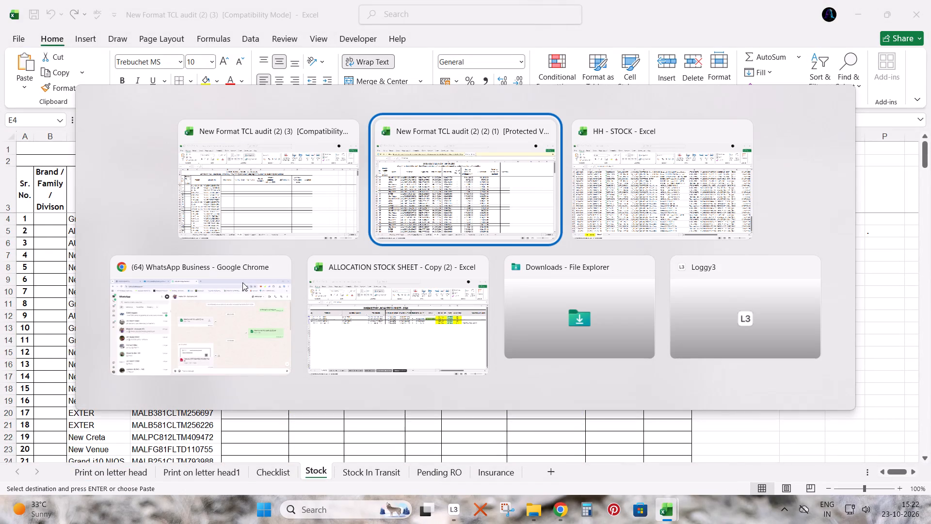
pyautogui.hotkey('alt', 'Tab')
pyautogui.press('Right')
pyautogui.press('Right')
pyautogui.press('Up')
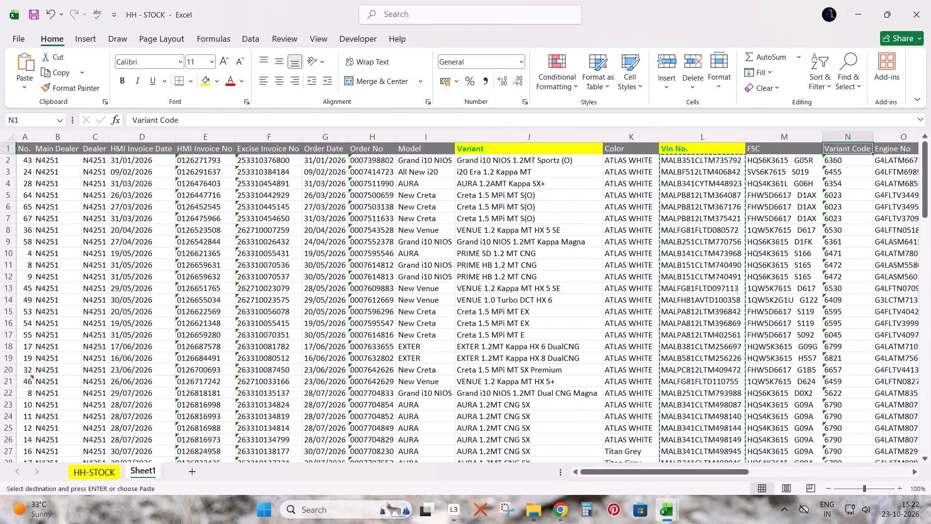
pyautogui.press('Right')
pyautogui.press('Down')
pyautogui.press('Left')
pyautogui.press('Right')
pyautogui.press('Up')
pyautogui.press('Down')
pyautogui.hotkey('ctrl', 'shift', 'Down')
pyautogui.hotkey('ctrl', 'c')
pyautogui.hotkey('alt', 'Tab')
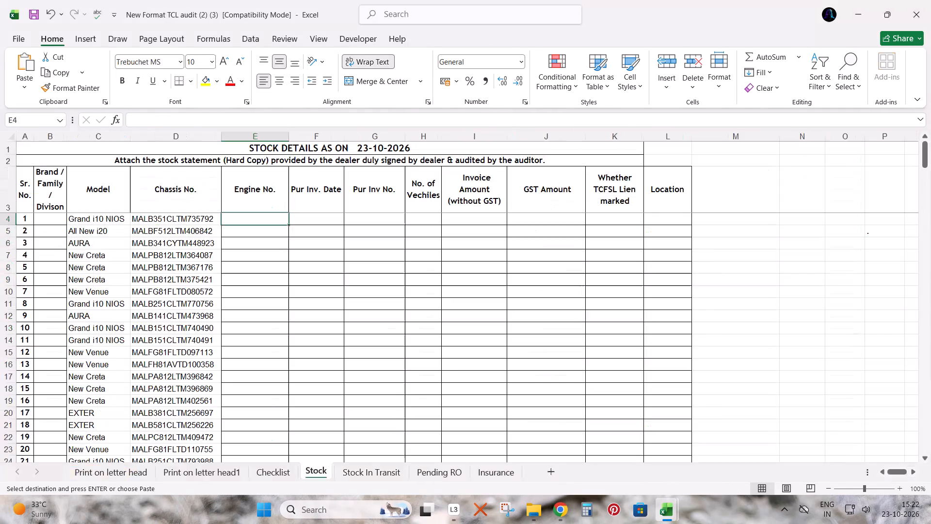
pyautogui.hotkey('ctrl', 'v')
# Copy all HMI Invoice Date values from HH-STOCK's Sheet1 into the Stock sheet's Pur Inv. Date column, starting at row 4.
pyautogui.press('Right')
pyautogui.hotkey('alt', 'Tab')
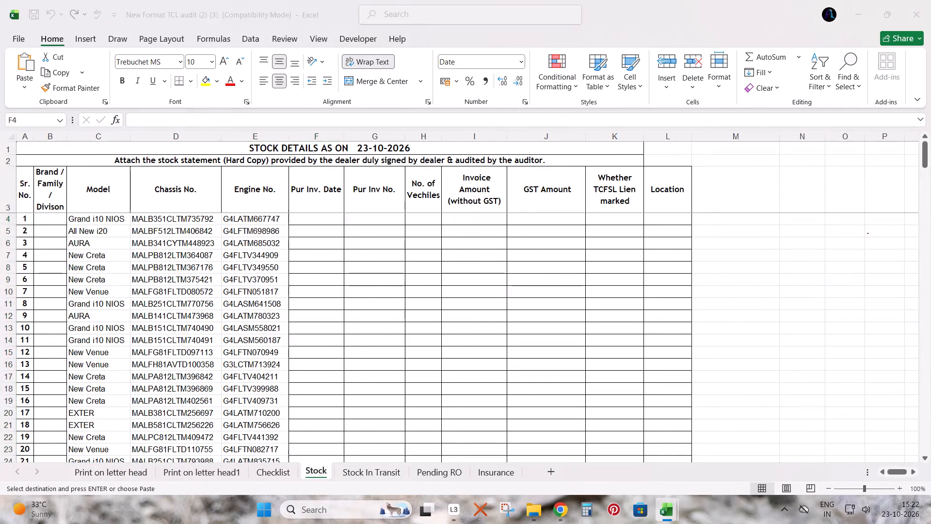
pyautogui.press('Up')
pyautogui.hotkey('ctrl', 'Left')
pyautogui.press('Right')
pyautogui.press('Down')
pyautogui.press('Right')
pyautogui.press('Up')
pyautogui.press('Right')
pyautogui.press('Right')
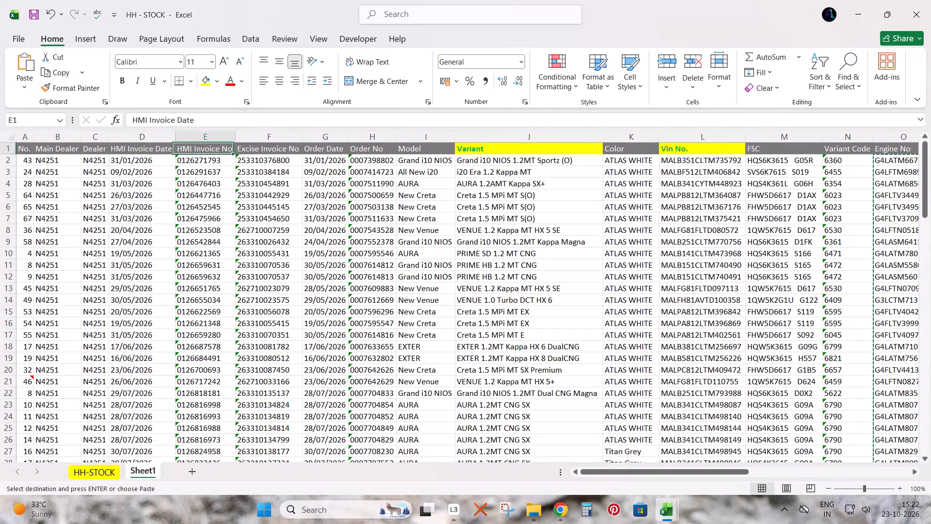
pyautogui.press('Left')
pyautogui.press('Down')
pyautogui.hotkey('ctrl', 'shift', 'Down')
pyautogui.hotkey('ctrl', 'c')
pyautogui.hotkey('alt', 'Tab')
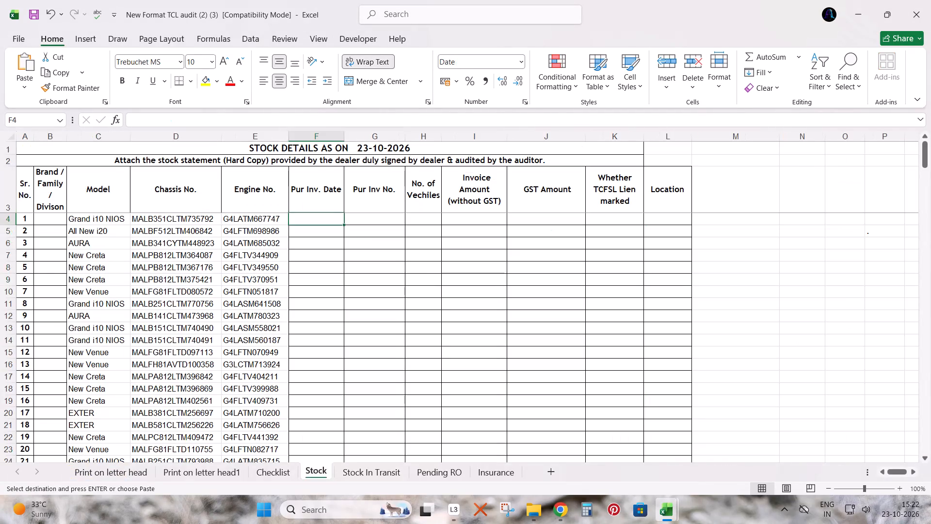
pyautogui.hotkey('ctrl', 'v')
# Copy all HMI Invoice No values from HH-STOCK's Sheet1 into the Stock sheet's Pur Inv No. column, starting at row 4.
pyautogui.press('Right')
pyautogui.hotkey('alt', 'Tab')
pyautogui.press('Up')
pyautogui.press('Right')
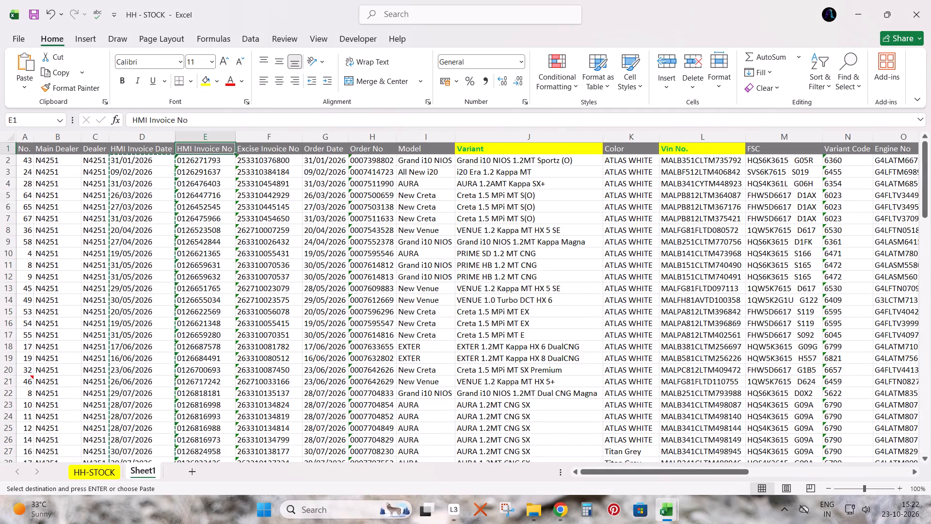
pyautogui.press('Down')
pyautogui.hotkey('ctrl', 'shift', 'Down')
pyautogui.hotkey('ctrl', 'c')
pyautogui.hotkey('alt', 'Tab')
pyautogui.hotkey('ctrl', 'v')
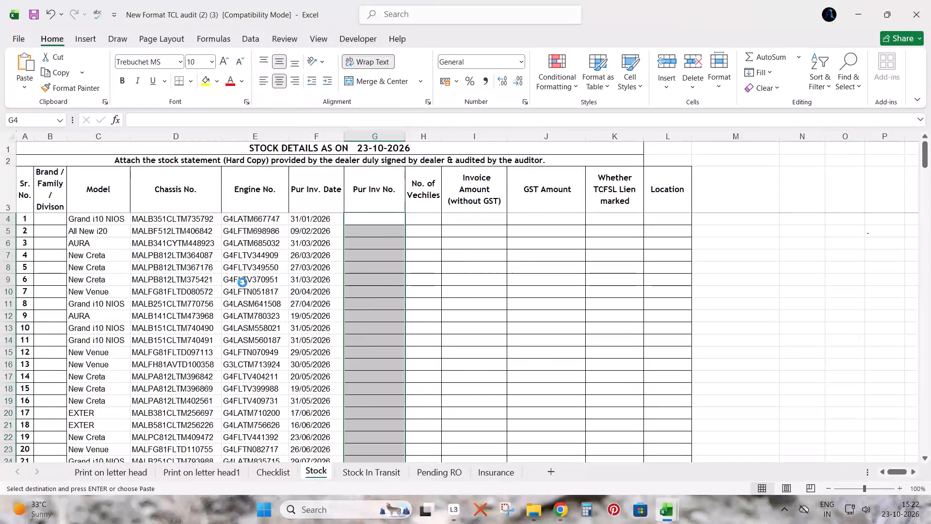
# Consult the earlier audit workbook and enter 1 as the number of vehicles in the Stock sheet's first row.
pyautogui.press('Right')
pyautogui.hotkey('alt', 'Tab')
pyautogui.hotkey('alt', 'Tab')
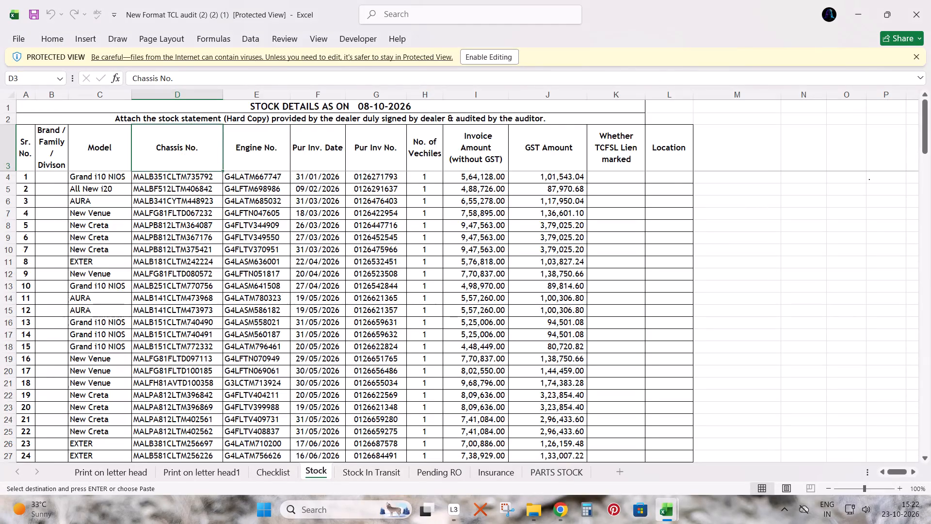
pyautogui.hotkey('alt', 'Tab')
pyautogui.press('-')
pyautogui.press('Tab')
pyautogui.hotkey('alt', 'Tab')
pyautogui.hotkey('alt', 'Tab')
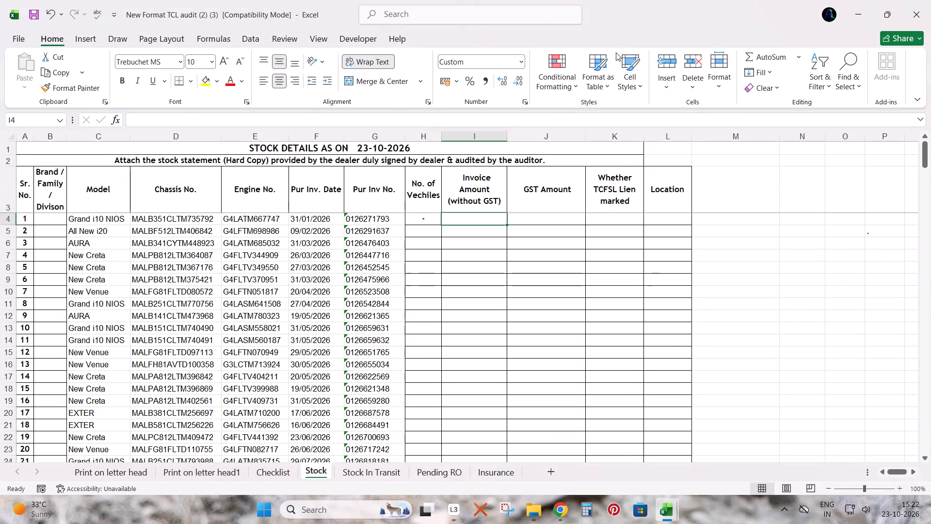
pyautogui.press('Left')
pyautogui.press('1')
pyautogui.press('Tab')
# Examine the header row of HH-STOCK's Sheet1 to locate the columns holding the invoice amount and tax values.
pyautogui.hotkey('alt', 'Tab')
pyautogui.press('Up')
pyautogui.hotkey('alt', 'Tab')
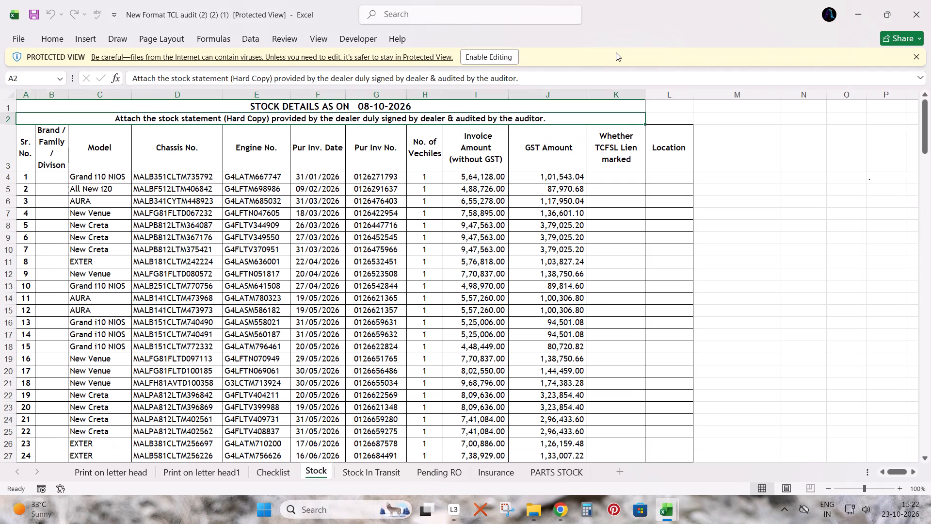
pyautogui.hotkey('alt', 'Tab')
pyautogui.hotkey('ctrl', 'Up')
pyautogui.hotkey('ctrl', 'Right')
pyautogui.press('Right')
pyautogui.press('Down')
pyautogui.press('Left')
pyautogui.press('Up')
pyautogui.press('Left')
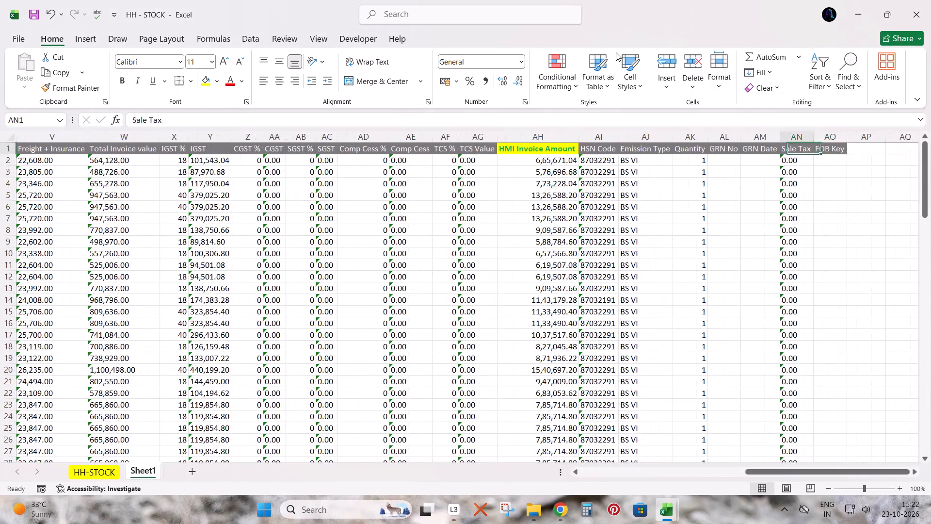
pyautogui.press('Left')
pyautogui.press('Left')
pyautogui.press('Left')
pyautogui.press('Left')
pyautogui.press('Left')
pyautogui.press('Left')
pyautogui.press('Left')
pyautogui.press('Left')
pyautogui.press('Left')
pyautogui.press('Left')
pyautogui.press('Left')
pyautogui.press('Left')
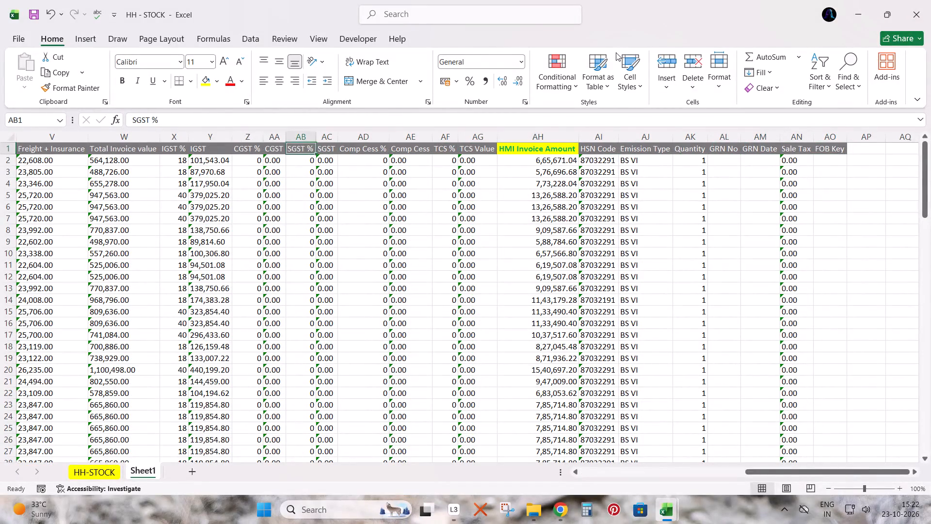
pyautogui.press('Left')
pyautogui.press('Left')
pyautogui.press('Left')
pyautogui.press('Left')
pyautogui.press('Left')
pyautogui.press('Left')
pyautogui.press('Left')
pyautogui.press('Left')
pyautogui.press('Left')
pyautogui.press('Left')
pyautogui.press('Right')
pyautogui.press('Right')
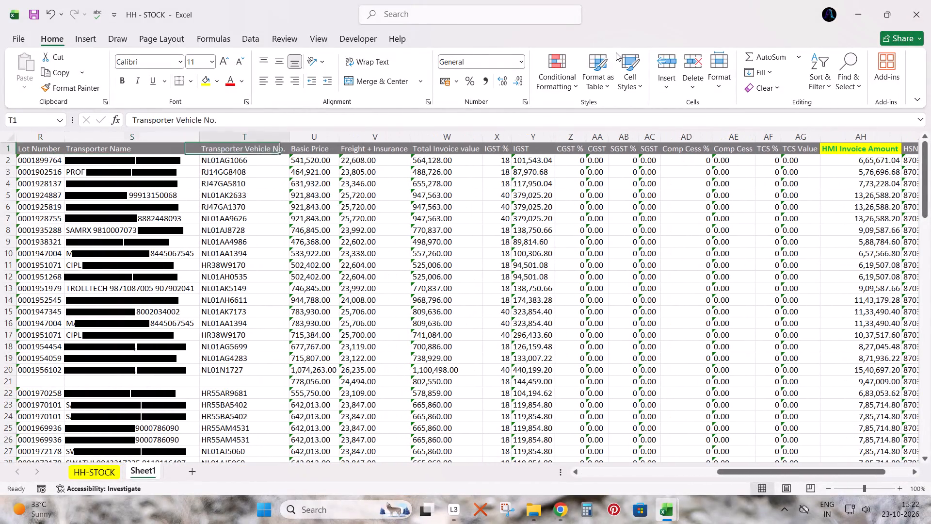
# Convert the text-stored values in all data rows of Sheet1's Basic Price to TCS Value columns to numbers.
pyautogui.press('Down')
pyautogui.press('Right')
pyautogui.hotkey('shift', 'Right')
pyautogui.hotkey('shift', 'Right')
pyautogui.hotkey('shift', 'Right')
pyautogui.hotkey('shift', 'Right')
pyautogui.hotkey('shift', 'Right')
pyautogui.hotkey('shift', 'Right')
pyautogui.hotkey('shift', 'Right')
pyautogui.hotkey('shift', 'Right')
pyautogui.hotkey('shift', 'Right')
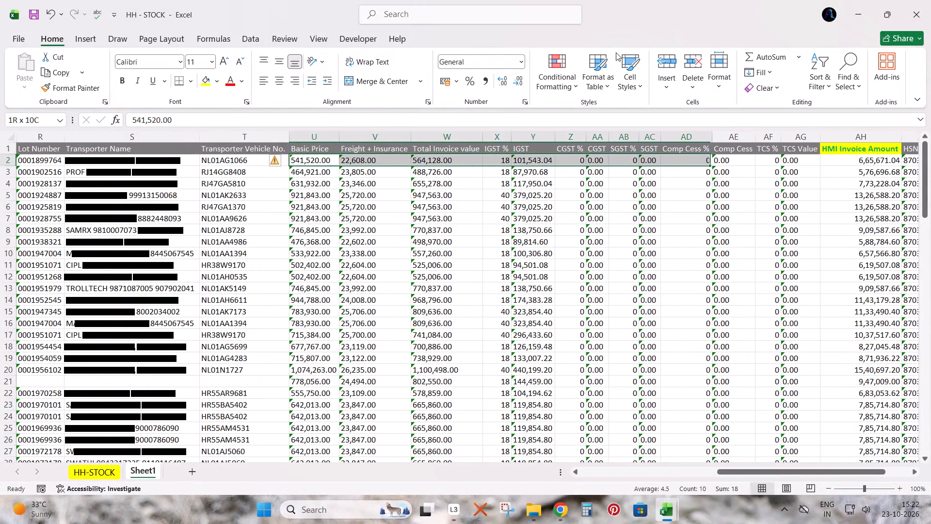
pyautogui.hotkey('shift', 'Right')
pyautogui.hotkey('shift', 'Right')
pyautogui.hotkey('shift', 'Right')
pyautogui.hotkey('ctrl', 'shift', 'Down')
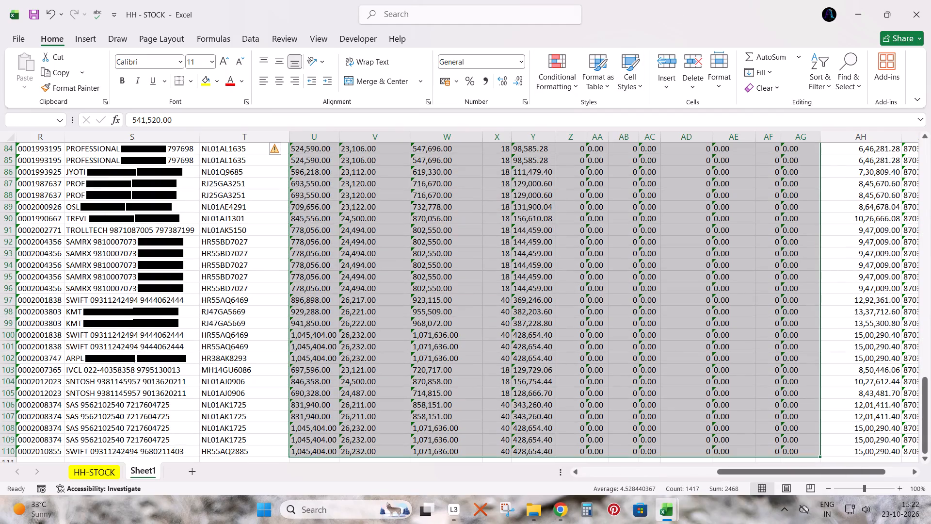
pyautogui.click(275, 152)
pyautogui.doubleClick(310, 187)
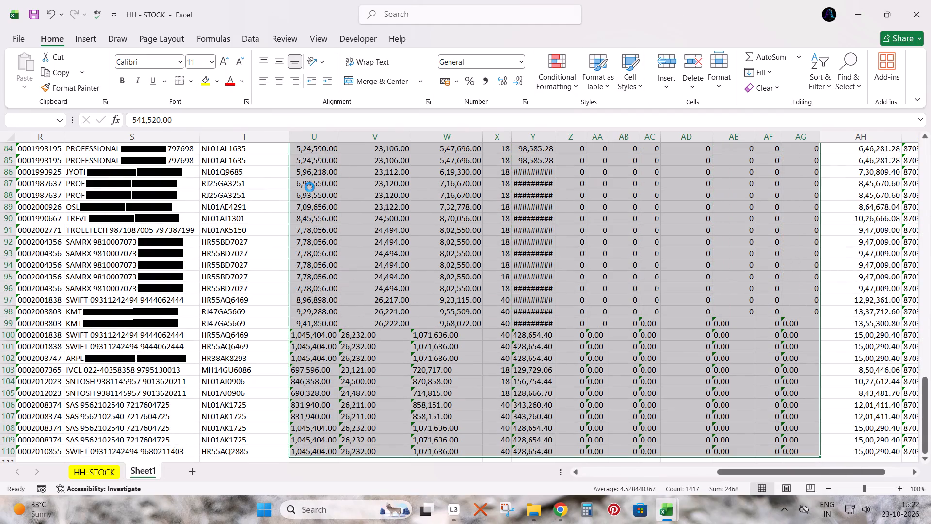
# Widen Sheet1's IGST column to fit its converted amounts.
pyautogui.hotkey('ctrl', 'Up')
pyautogui.press('Down')
pyautogui.press('Right')
pyautogui.press('Up')
pyautogui.press('Left')
pyautogui.press('Right')
pyautogui.press('Down')
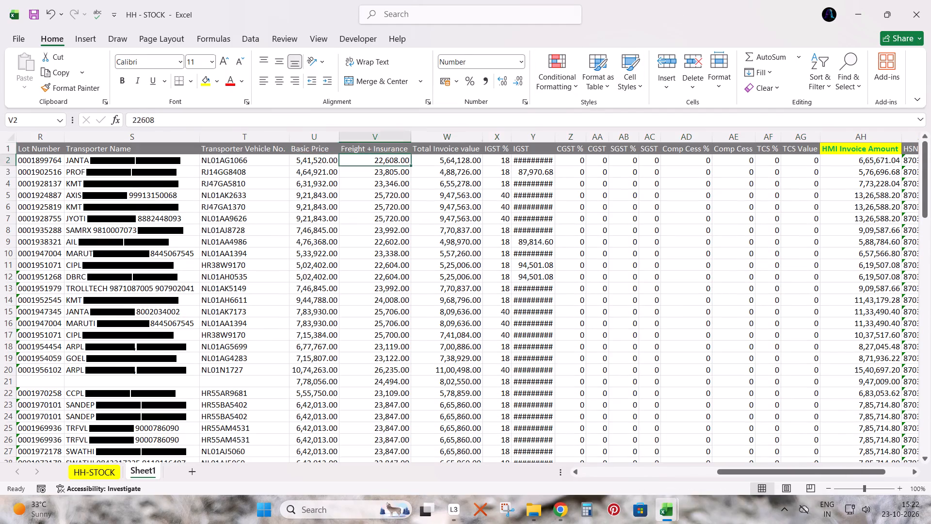
pyautogui.press('Right')
pyautogui.press('Up')
pyautogui.press('Right')
pyautogui.press('Right')
pyautogui.press('Right')
pyautogui.press('Right')
pyautogui.press('Right')
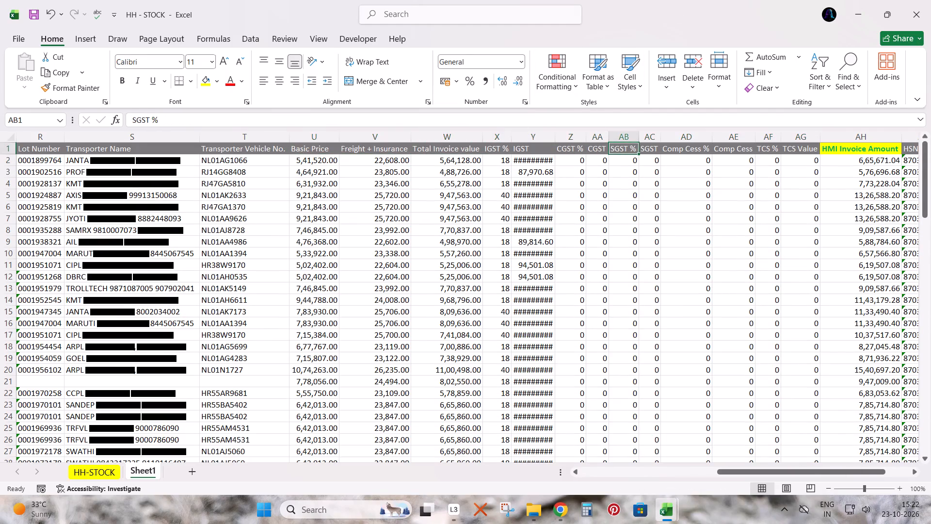
pyautogui.doubleClick(554, 136)
pyautogui.click(589, 213)
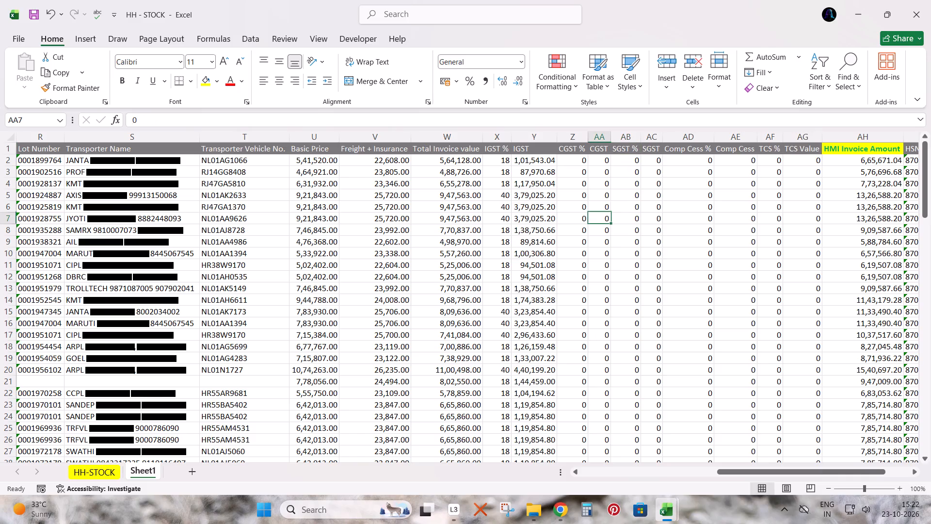
# Check the combined Total Invoice value and IGST of rows 2 and 9 against their HMI Invoice Amount.
pyautogui.click(456, 164)
pyautogui.keyDown('ctrl'); pyautogui.click(533, 164); pyautogui.keyUp('ctrl')
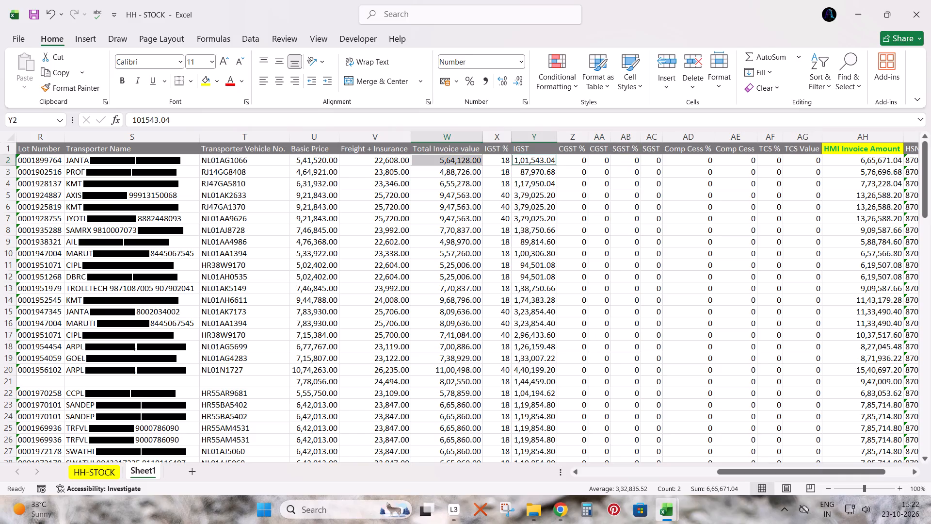
pyautogui.click(468, 239)
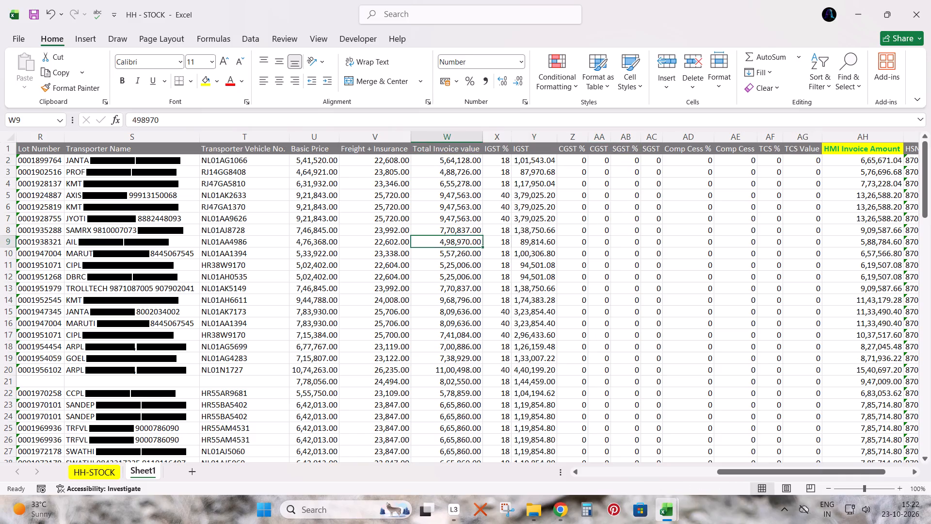
pyautogui.keyDown('ctrl'); pyautogui.click(547, 244); pyautogui.keyUp('ctrl')
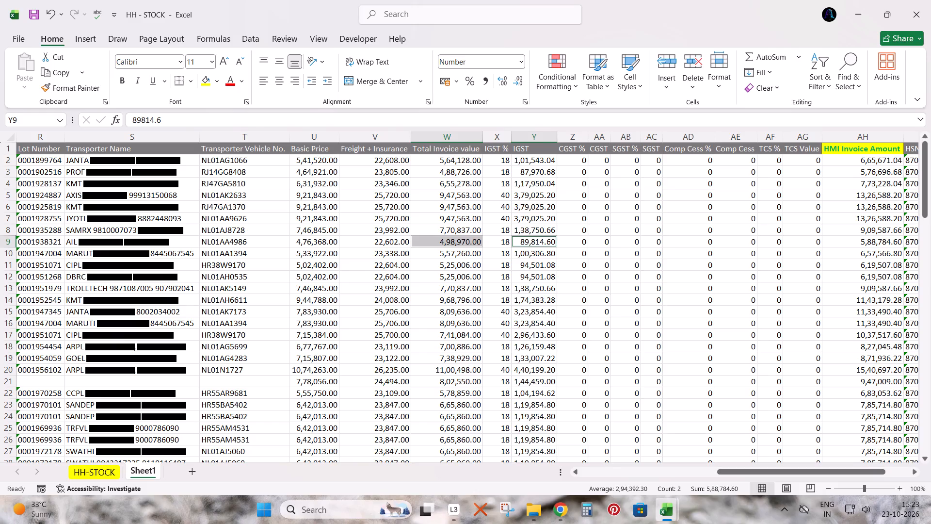
# Copy all Total Invoice value amounts from HH-STOCK's Sheet1 into the audit Stock sheet's Invoice Amount (without GST) column, starting at row 4.
pyautogui.click(443, 149)
pyautogui.hotkey('alt', 'Tab')
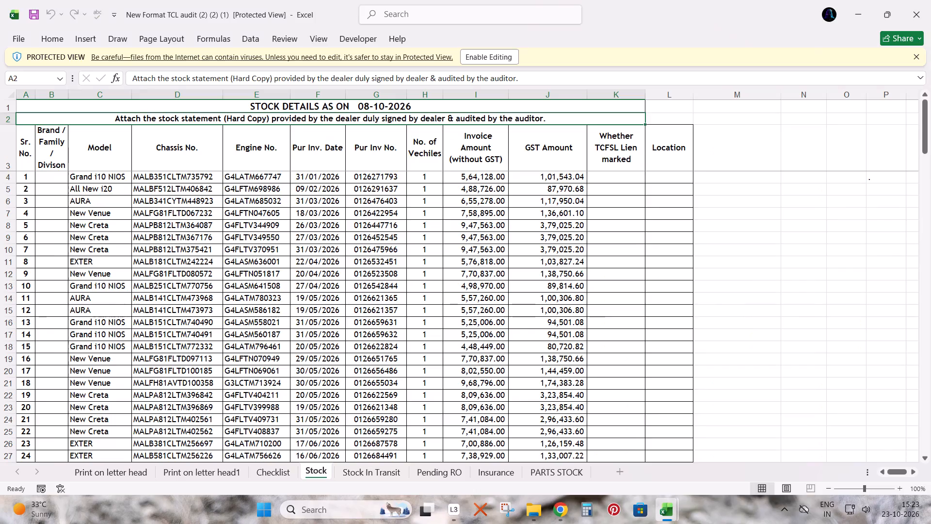
pyautogui.hotkey('alt', 'Tab')
pyautogui.hotkey('alt', 'Tab')
pyautogui.hotkey('alt', 'Tab')
pyautogui.press('Right')
pyautogui.press('Down')
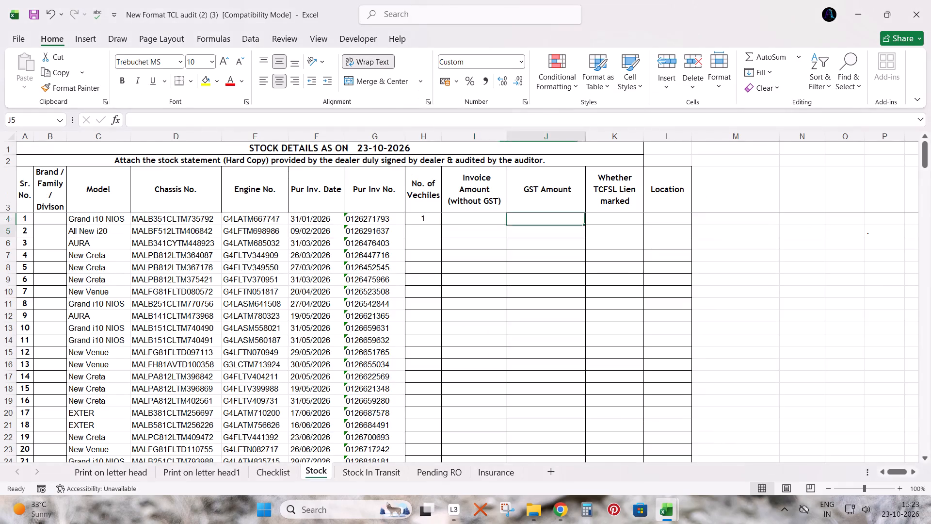
pyautogui.press('Left')
pyautogui.press('Up')
pyautogui.press('Up')
pyautogui.press('Down')
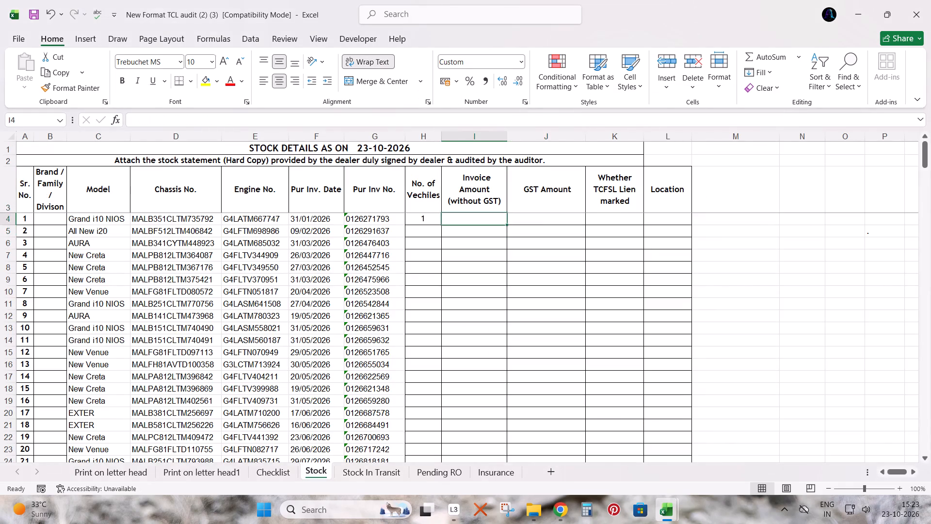
pyautogui.hotkey('alt', 'Tab')
pyautogui.press('Up')
pyautogui.press('Down')
pyautogui.hotkey('ctrl', 'shift', 'Down')
pyautogui.hotkey('ctrl', 'c')
pyautogui.hotkey('alt', 'Tab')
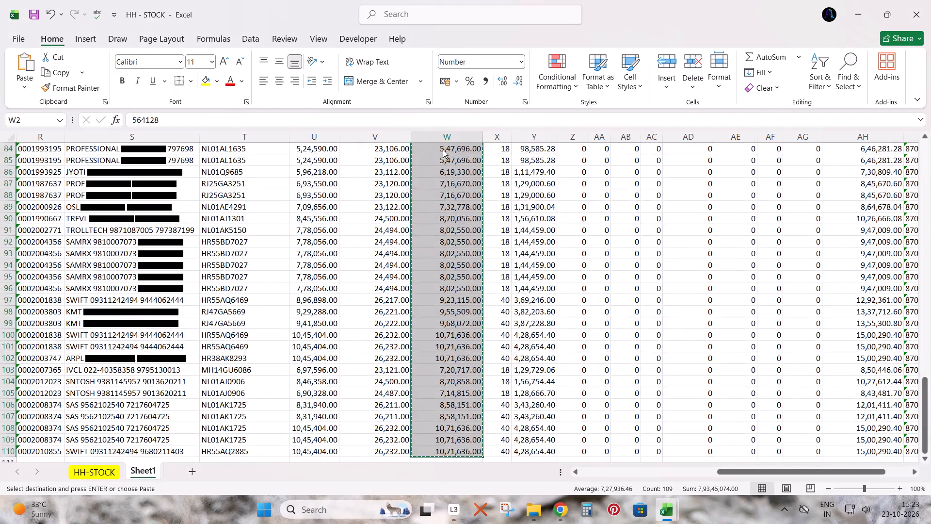
pyautogui.hotkey('ctrl', 'v')
# Copy all IGST amounts from HH-STOCK's Sheet1 into the audit Stock sheet's GST Amount column, starting at row 4.
pyautogui.press('Right')
pyautogui.hotkey('alt', 'Tab')
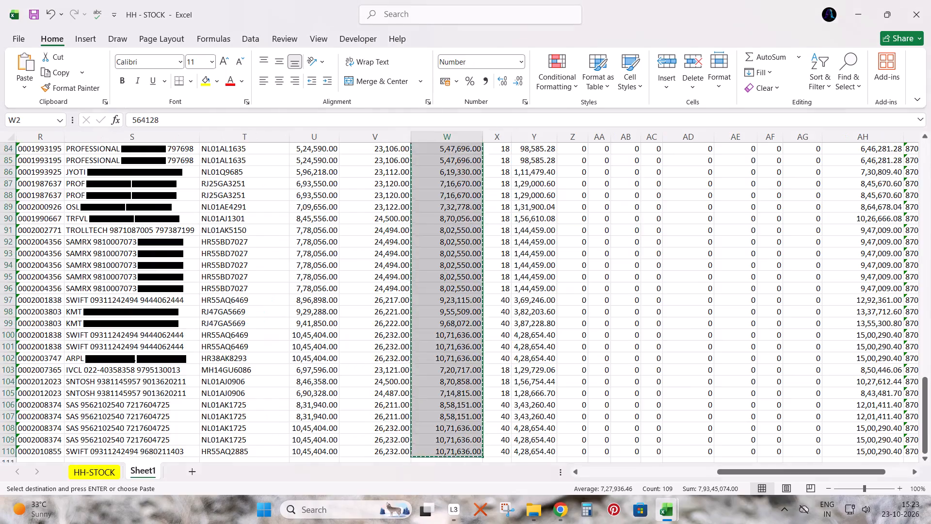
pyautogui.press('Up')
pyautogui.press('Right')
pyautogui.press('Down')
pyautogui.press('Right')
pyautogui.press('Up')
pyautogui.press('Down')
pyautogui.hotkey('ctrl', 'shift', 'Down')
pyautogui.hotkey('ctrl', 'c')
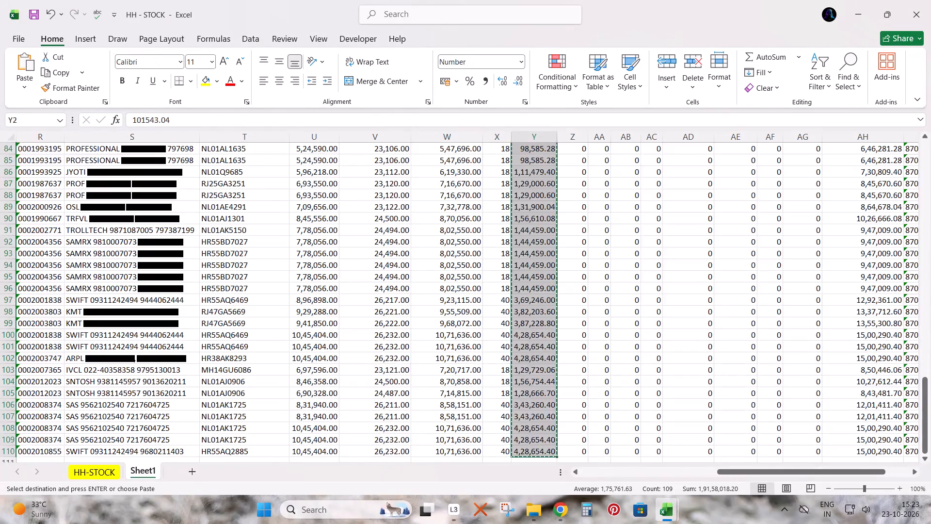
pyautogui.hotkey('alt', 'Tab')
pyautogui.hotkey('ctrl', 'v')
pyautogui.press('Right')
# Examine the bottom of the Stock sheet to see where the pasted records end and the empty numbered rows continue.
pyautogui.hotkey('alt', 'Tab')
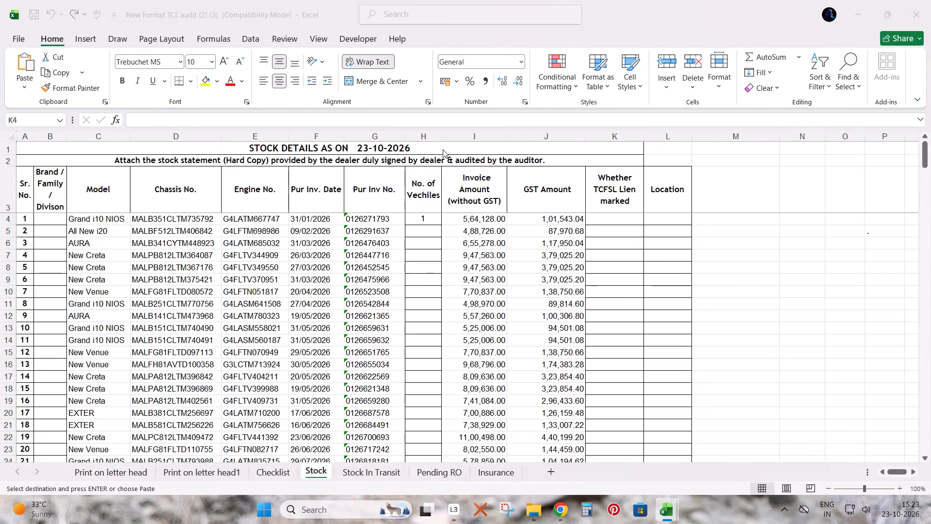
pyautogui.hotkey('alt', 'Tab')
pyautogui.hotkey('alt', 'Tab')
pyautogui.press('Right')
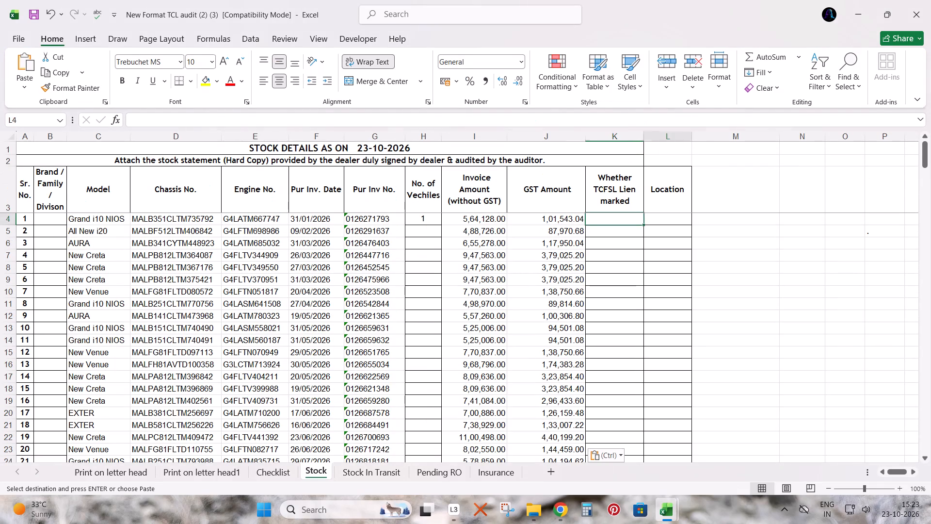
pyautogui.press('Down')
pyautogui.press('Left')
pyautogui.press('Up')
pyautogui.press('Left')
pyautogui.hotkey('ctrl', 'Left')
pyautogui.hotkey('ctrl', 'Left')
pyautogui.hotkey('ctrl', 'Down')
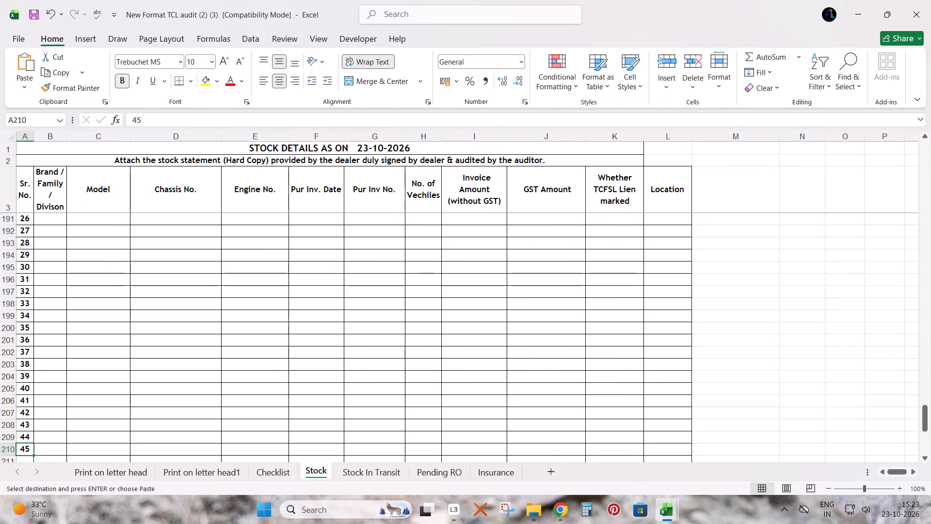
pyautogui.scroll(6, 167, 335)
pyautogui.scroll(20, 171, 335)
pyautogui.scroll(1, 171, 335)
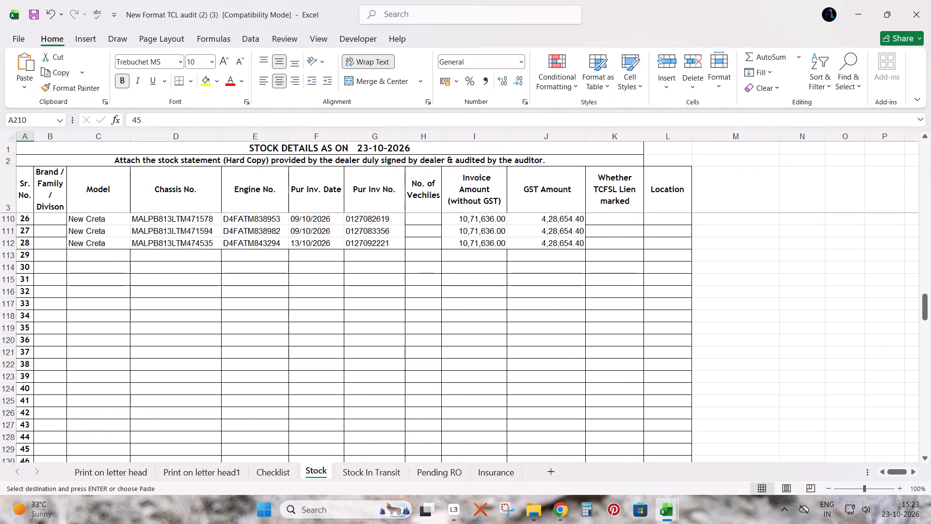
pyautogui.scroll(6, 169, 334)
pyautogui.click(160, 414)
pyautogui.hotkey('ctrl', 'Down')
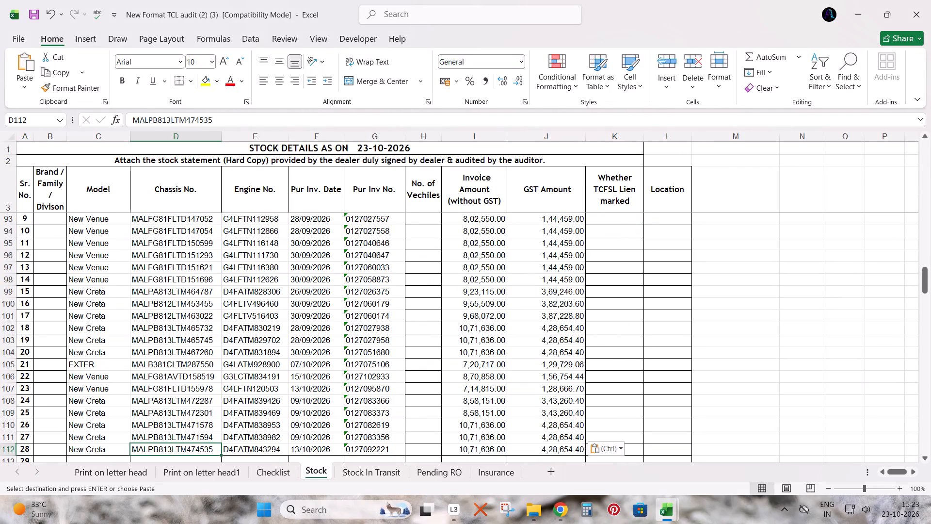
pyautogui.hotkey('ctrl', 'shift', 'Up')
pyautogui.hotkey('shift', 'Down')
pyautogui.hotkey('ctrl', 'Down')
pyautogui.hotkey('ctrl', 'Up')
pyautogui.hotkey('ctrl', 'Up')
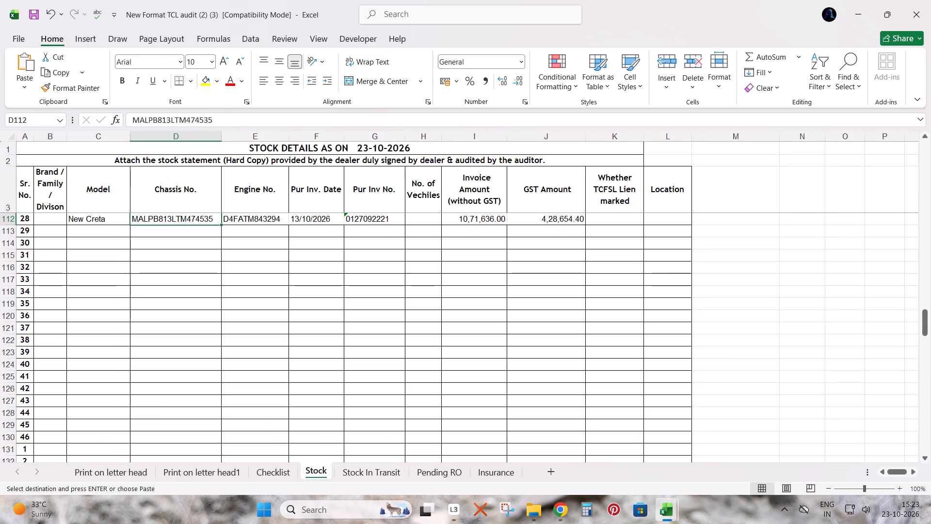
pyautogui.press('Down')
pyautogui.hotkey('ctrl', 'Down')
pyautogui.press('Escape')
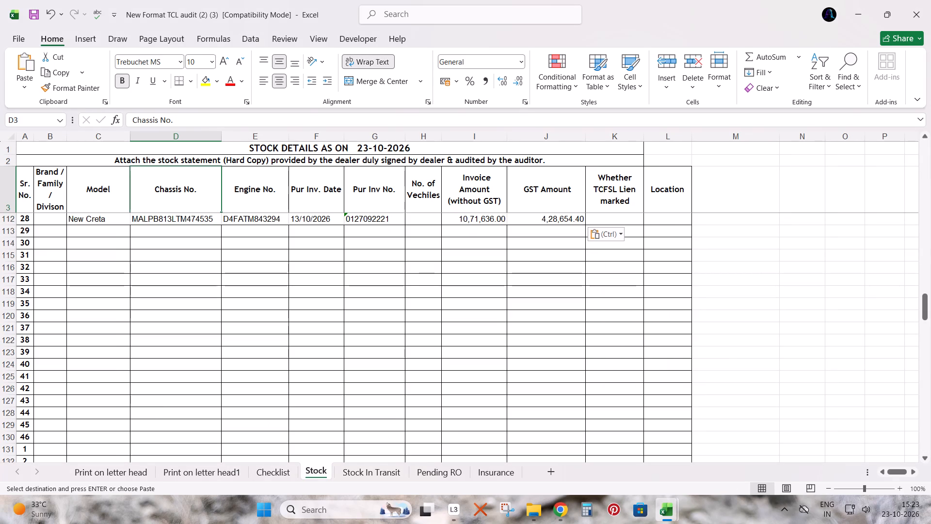
# Copy the template formatting of blank row 116 onto the first record in row 4 with Format Painter.
pyautogui.click(7, 265)
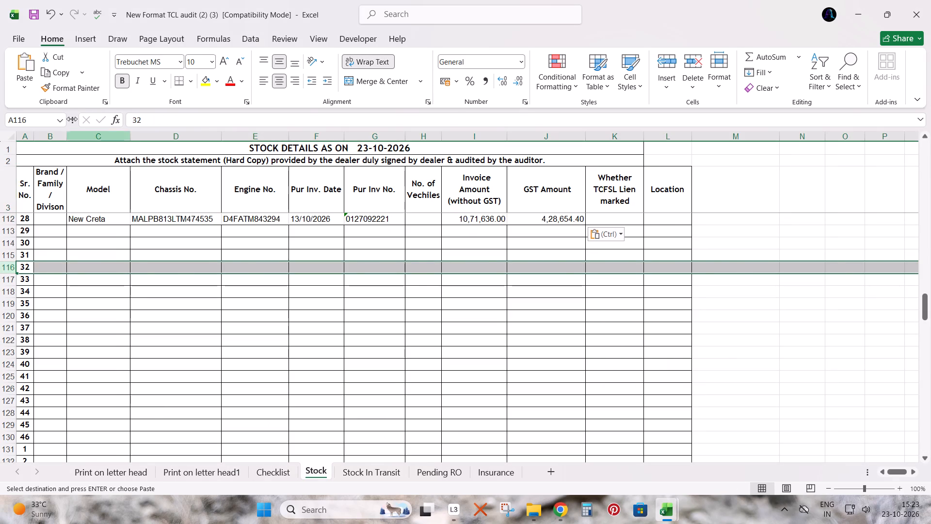
pyautogui.click(69, 87)
pyautogui.scroll(20, 126, 286)
pyautogui.scroll(-1, 127, 286)
pyautogui.scroll(4, 127, 286)
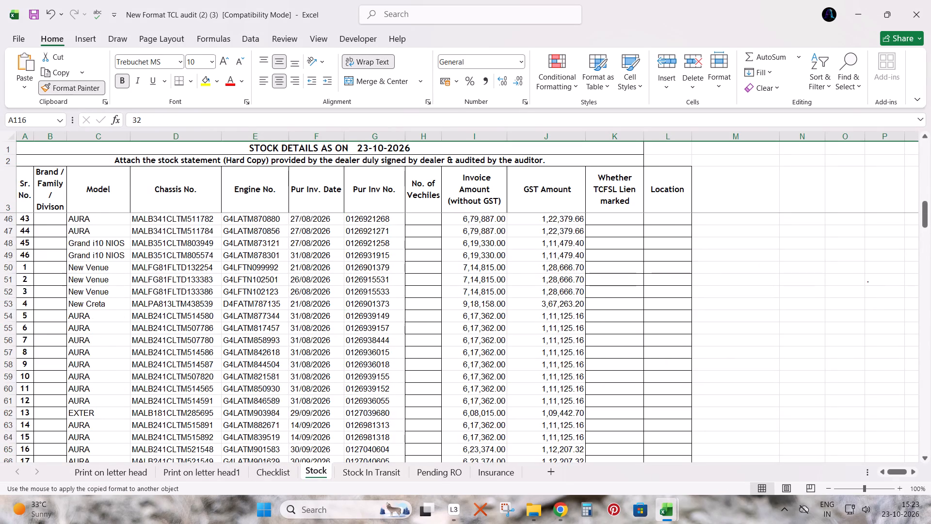
pyautogui.scroll(18, 127, 285)
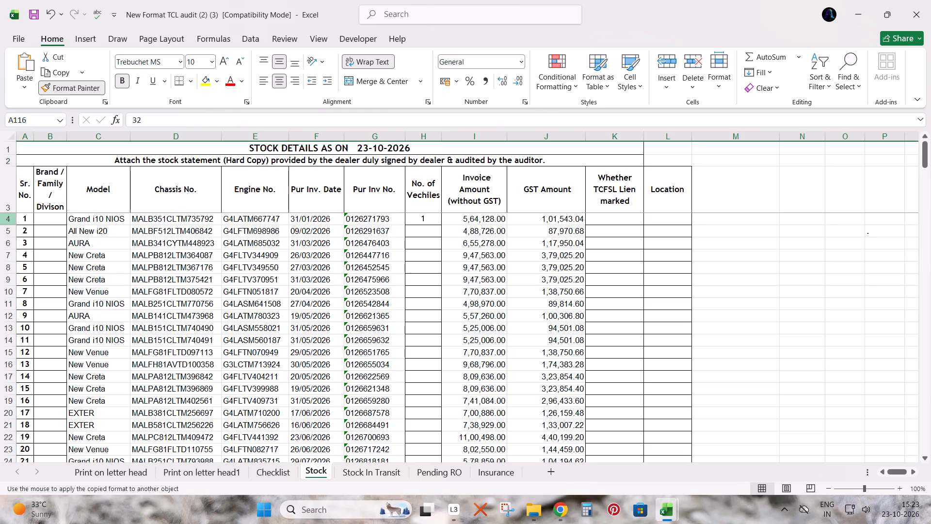
pyautogui.click(4, 220)
pyautogui.scroll(4, 102, 254)
# Fill the vehicle count of 1 down from the first record into the second record's No. of Vechiles cell.
pyautogui.click(424, 225)
pyautogui.click(427, 230)
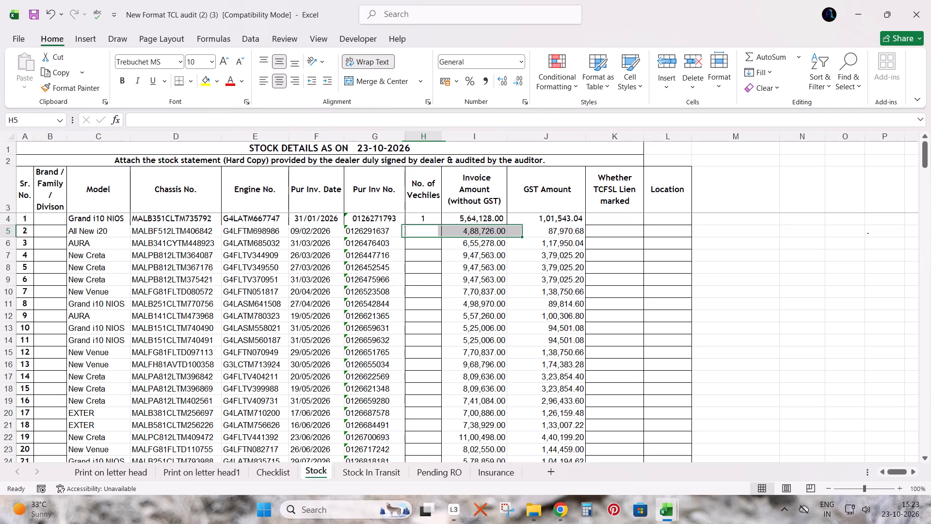
pyautogui.hotkey('ctrl', 'd')
# Consult the Stock sheet of the other TCL audit workbook, dated 08-10-2026, as a format reference.
pyautogui.hotkey('alt', 'Tab')
pyautogui.hotkey('alt', 'Tab')
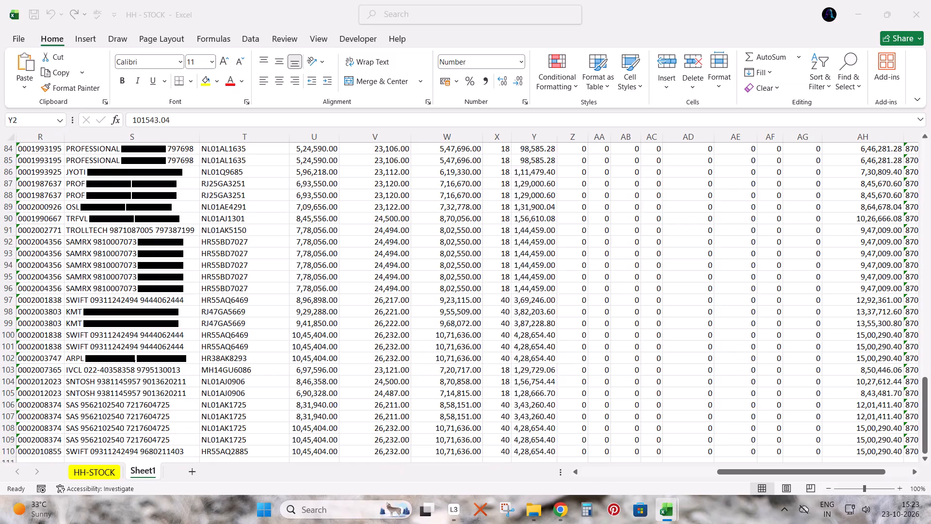
pyautogui.hotkey('alt', 'Tab')
pyautogui.hotkey('alt', 'Tab')
pyautogui.hotkey('alt', 'Tab')
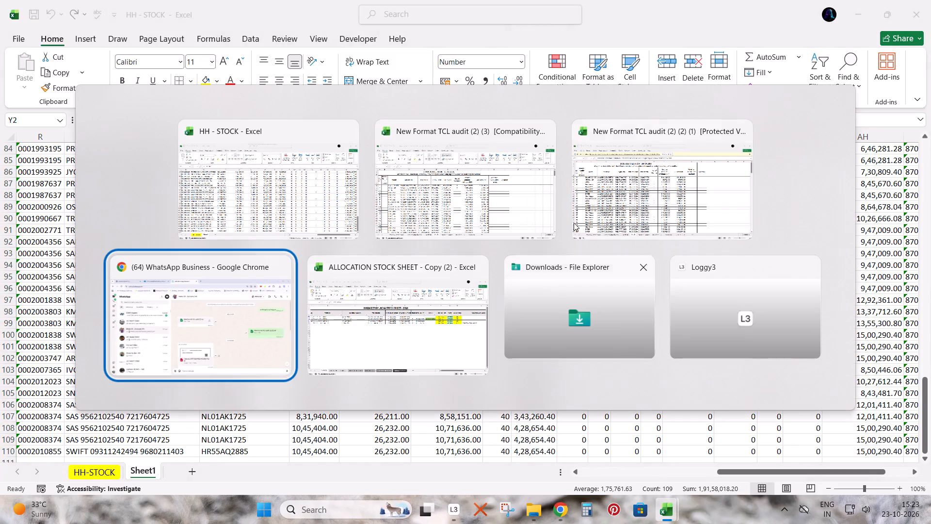
pyautogui.keyDown('alt'); pyautogui.click(611, 187); pyautogui.keyUp('alt')
pyautogui.scroll(4, 397, 281)
pyautogui.hotkey('alt', 'Tab')
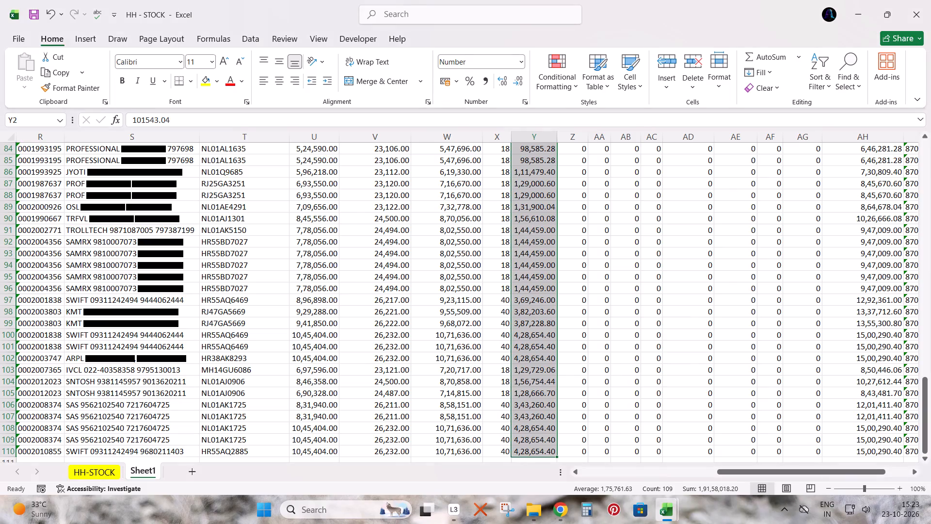
pyautogui.hotkey('alt', 'Tab')
pyautogui.hotkey('alt', 'Tab')
# Convert the text-stored invoice numbers in the Stock sheet's Pur Inv No. column to numbers for all records.
pyautogui.click(385, 208)
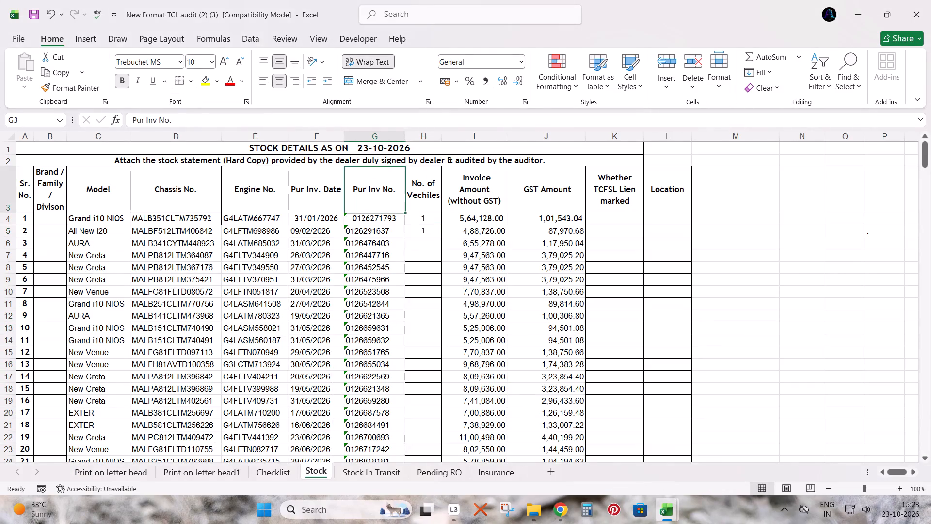
pyautogui.press('Down')
pyautogui.hotkey('ctrl', 'shift', 'Down')
pyautogui.click(325, 220)
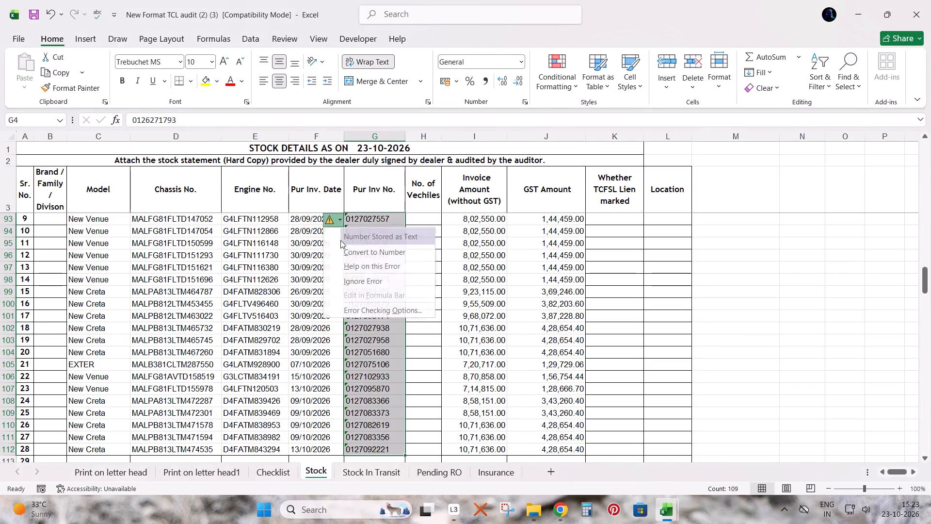
pyautogui.click(343, 252)
# Fill the No. of Vechiles column with 1 down through all the record rows, using the first two cells.
pyautogui.click(415, 254)
pyautogui.hotkey('ctrl', 'Up')
pyautogui.press('Down')
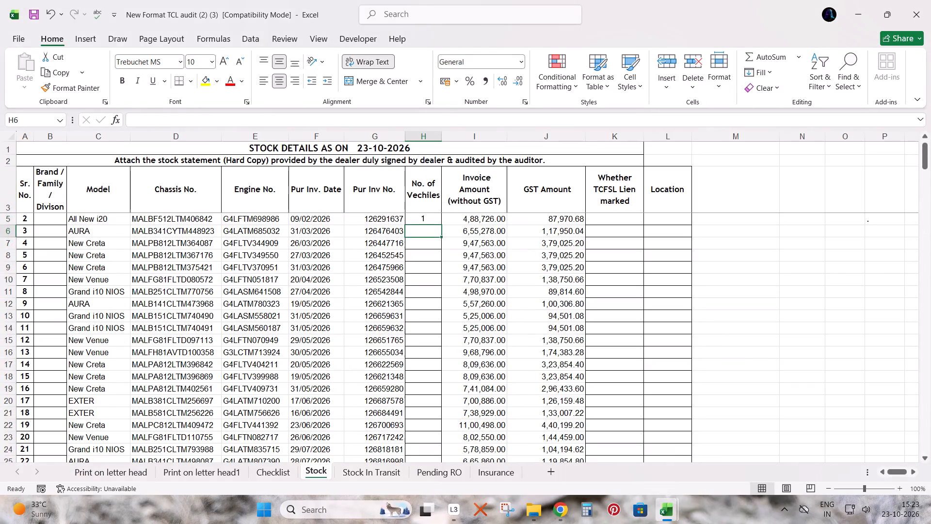
pyautogui.press('Up')
pyautogui.press('Up')
pyautogui.press('Down')
pyautogui.press('Up')
pyautogui.press('Up')
pyautogui.press('Down')
pyautogui.press('Down')
pyautogui.press('Up')
pyautogui.hotkey('shift', 'Down')
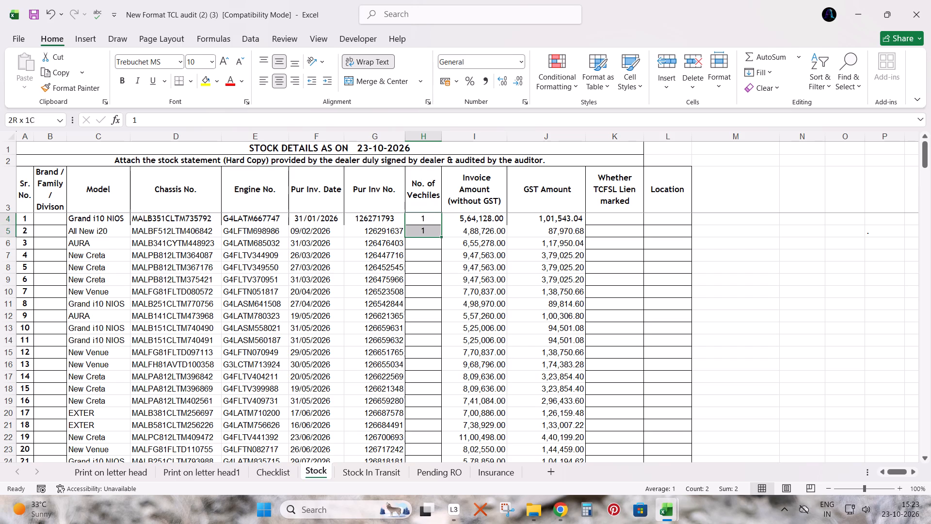
pyautogui.doubleClick(442, 237)
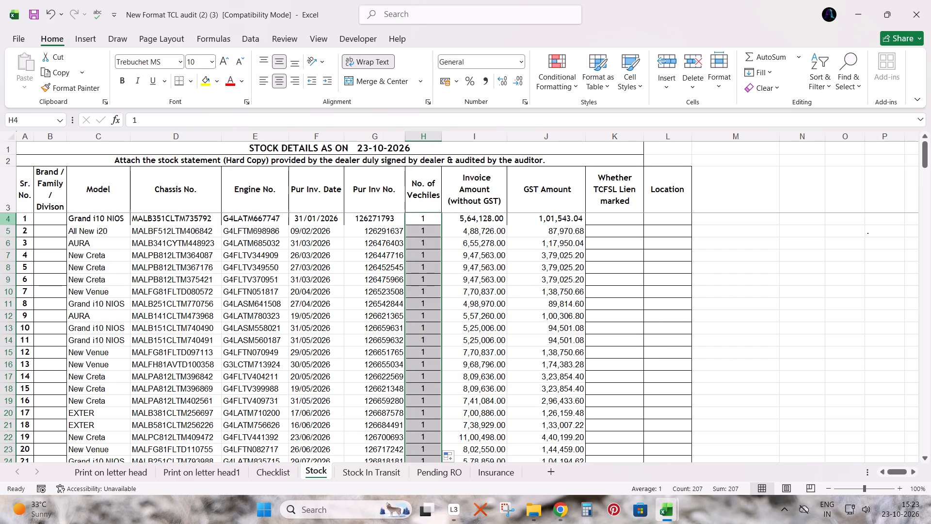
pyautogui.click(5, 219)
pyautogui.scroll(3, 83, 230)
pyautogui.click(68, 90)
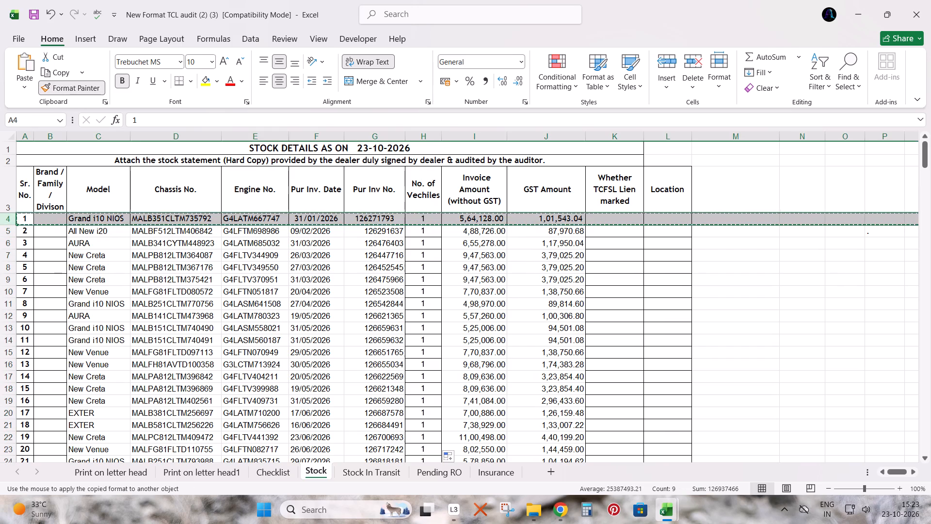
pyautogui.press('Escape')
# Apply row 4's formatting to all the remaining record rows down to row 112 with Format Painter.
pyautogui.click(96, 220)
pyautogui.hotkey('shift', 'space')
pyautogui.click(75, 83)
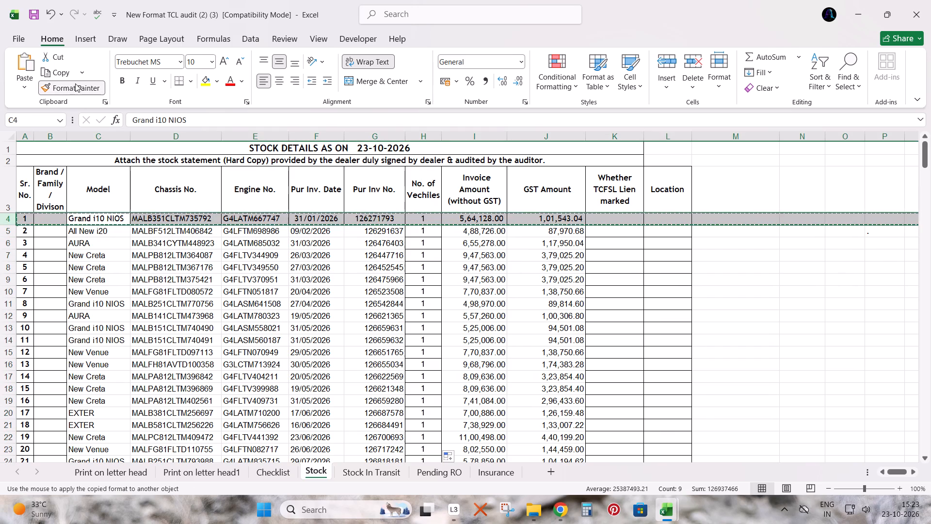
pyautogui.hotkey('ctrl', 'shift', 'Down')
pyautogui.scroll(-4, 167, 275)
# Delete the surplus numbered rows without vehicle records, starting at row 113 below the last record.
pyautogui.click(28, 318)
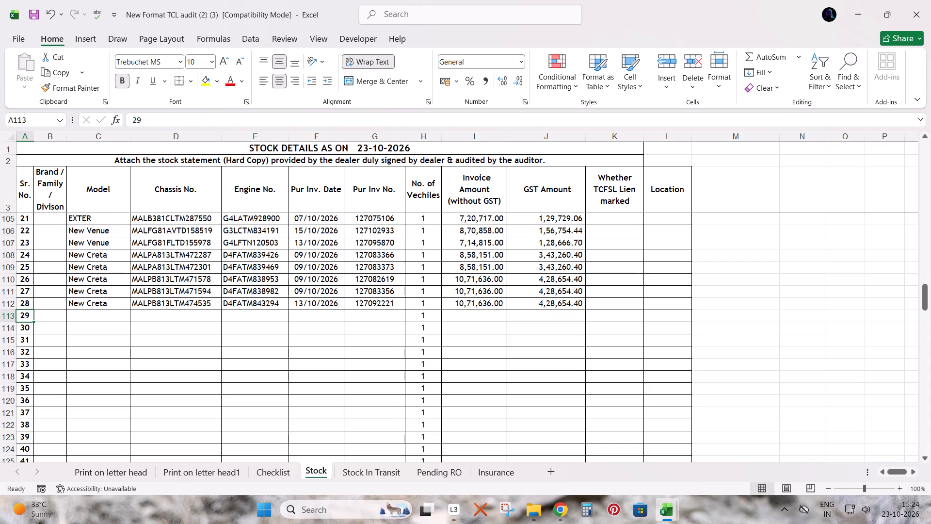
pyautogui.hotkey('ctrl', 'shift', 'Down')
pyautogui.hotkey('shift', 'space')
pyautogui.hotkey('ctrl', '-')
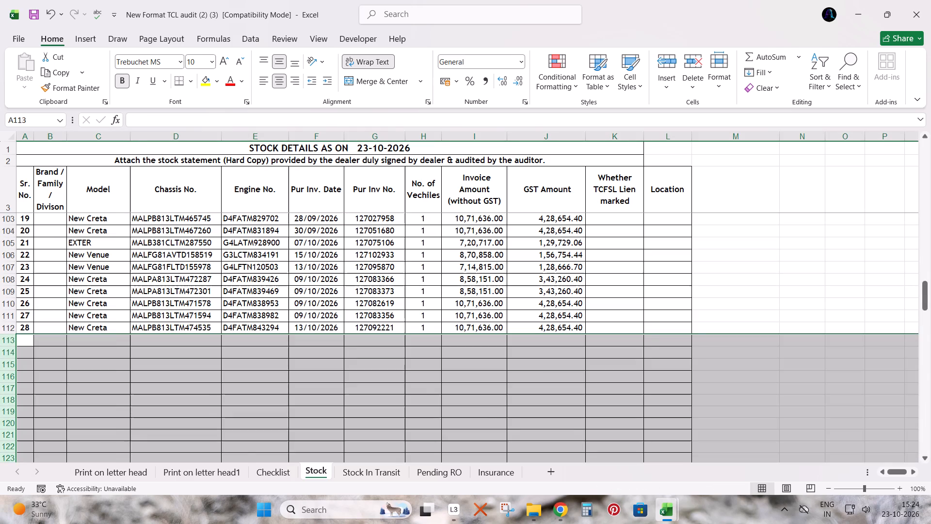
# Renumber the Sr. No. column as one continuous series from 1 to 109 across all records.
pyautogui.hotkey('ctrl', 'Up')
pyautogui.hotkey('ctrl', 'Up')
pyautogui.press('Down')
pyautogui.press('Down')
pyautogui.press('Down')
pyautogui.hotkey('shift', 'Down')
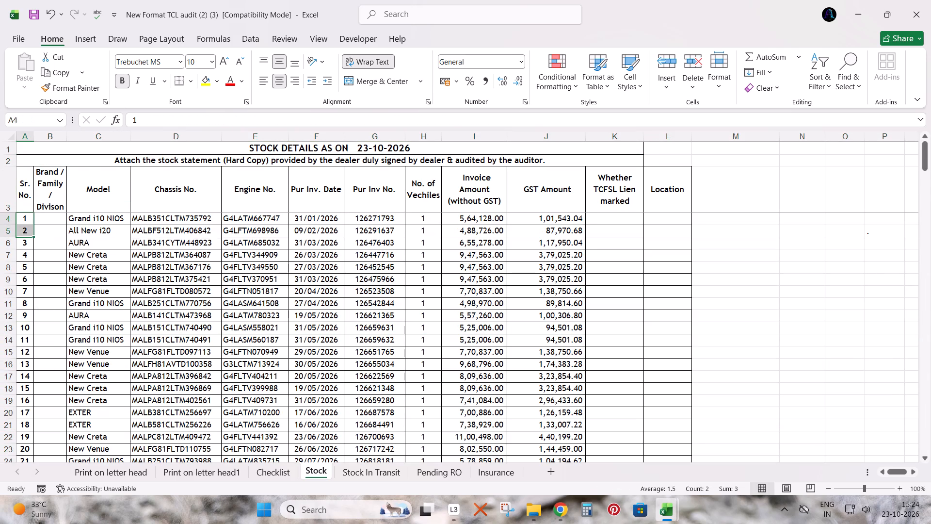
pyautogui.doubleClick(34, 237)
# Autofit the Sr. No. column's width so it holds the three-digit serial numbers.
pyautogui.scroll(-5, 119, 288)
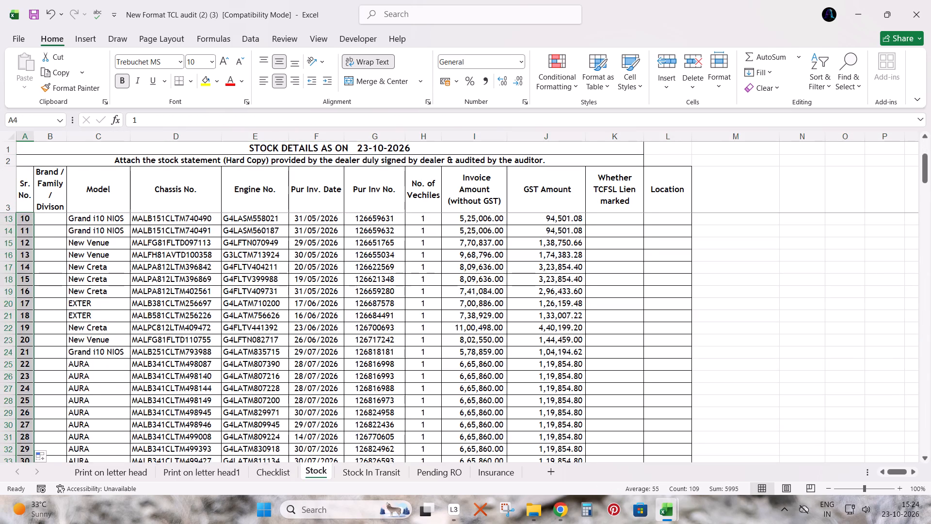
pyautogui.scroll(-20, 119, 288)
pyautogui.scroll(-6, 119, 288)
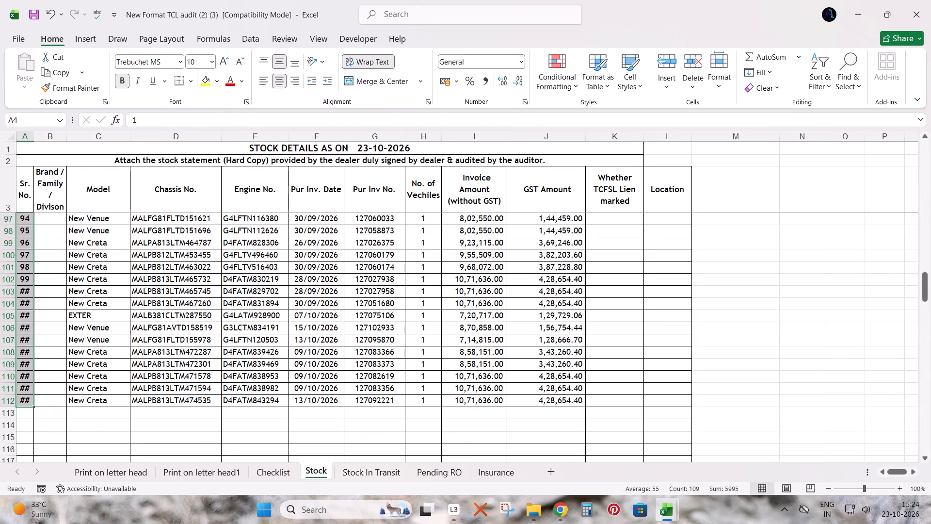
pyautogui.doubleClick(35, 139)
# Delete the excess blank rows between the last record and the TOTAL row, leaving one empty row.
pyautogui.scroll(-4, 153, 311)
pyautogui.moveTo(138, 268); pyautogui.dragTo(154, 398)
pyautogui.hotkey('shift', 'space')
pyautogui.hotkey('ctrl', '-')
# Apply all borders to the whole stock table through the last record in row 112 and save the workbook.
pyautogui.scroll(1, 355, 288)
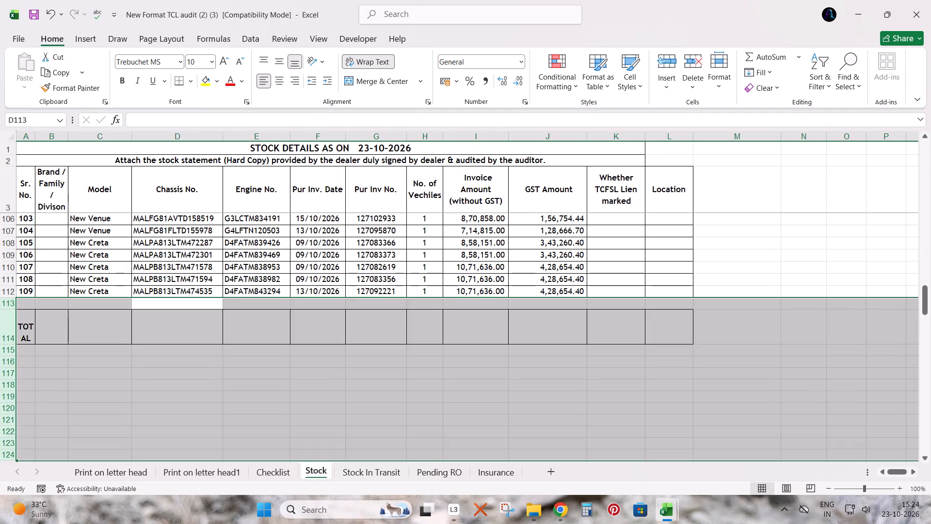
pyautogui.click(403, 255)
pyautogui.click(400, 265)
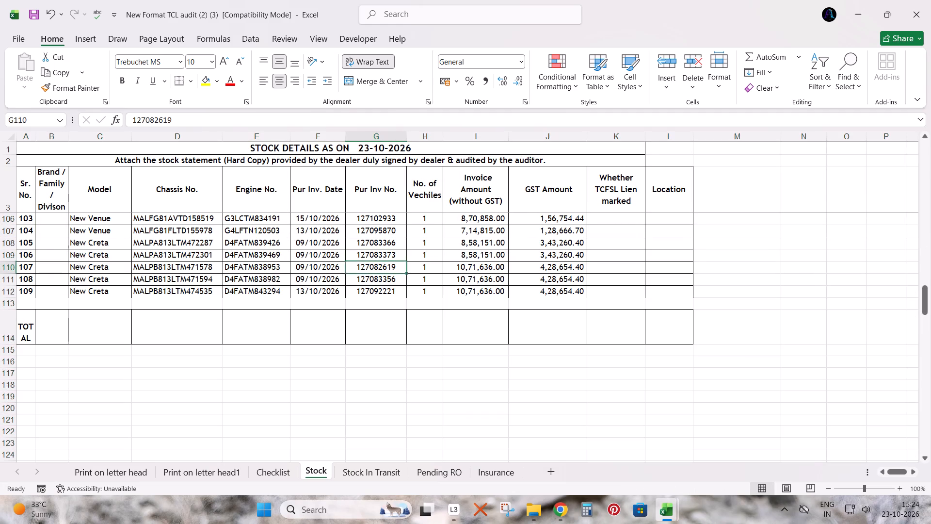
pyautogui.hotkey('ctrl', 'a')
pyautogui.click(194, 83)
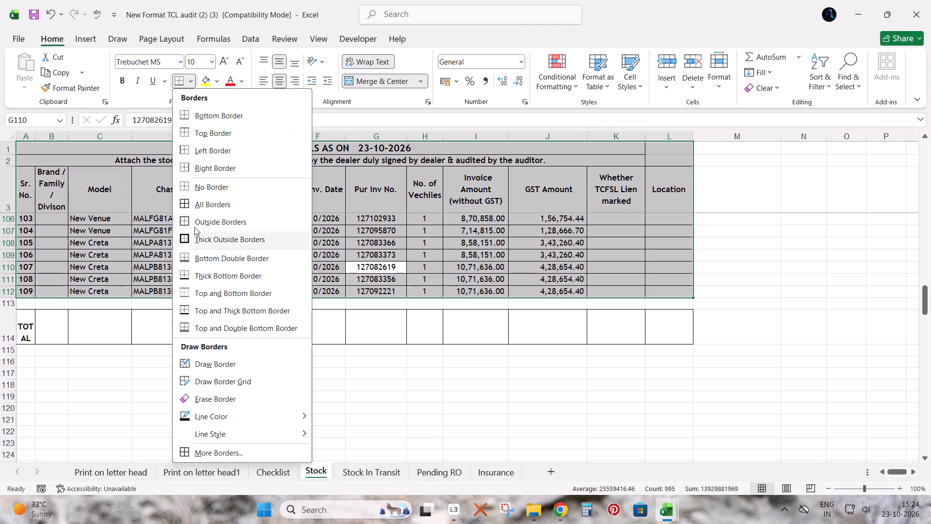
pyautogui.click(194, 205)
pyautogui.click(324, 223)
pyautogui.hotkey('ctrl', 's')
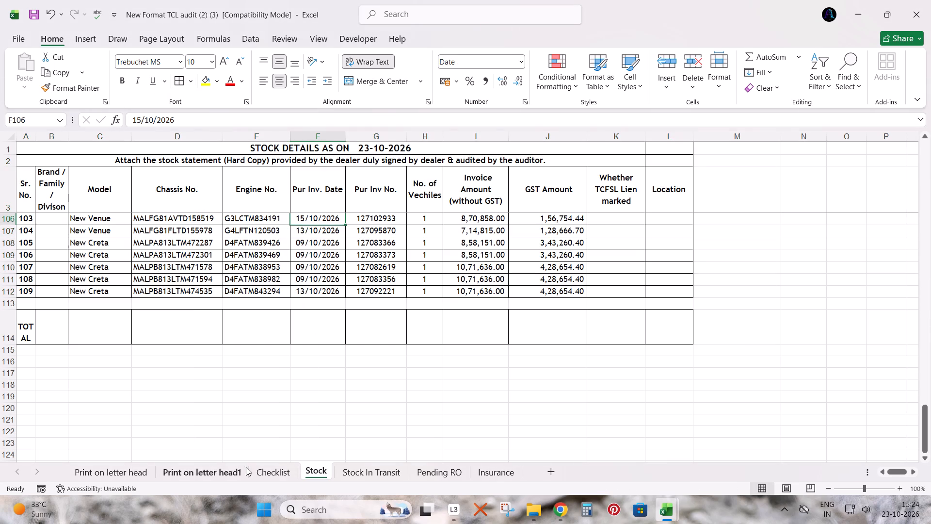
# Examine the audit workbook's Stock In Transit sheet against the same sheet in the New Format TCL audit (2) (2) (1) file.
pyautogui.click(349, 471)
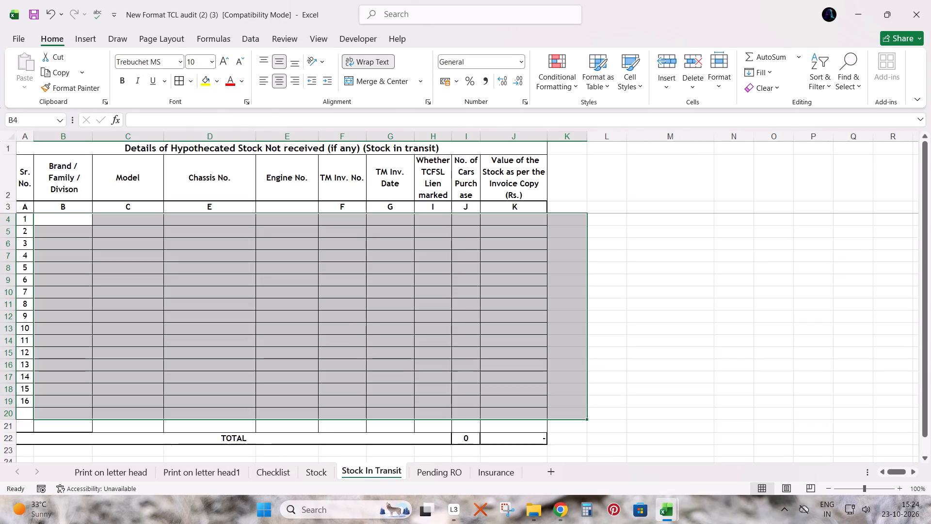
pyautogui.scroll(7, 183, 342)
pyautogui.click(48, 275)
pyautogui.hotkey('alt', 'Tab')
pyautogui.hotkey('alt', 'Tab')
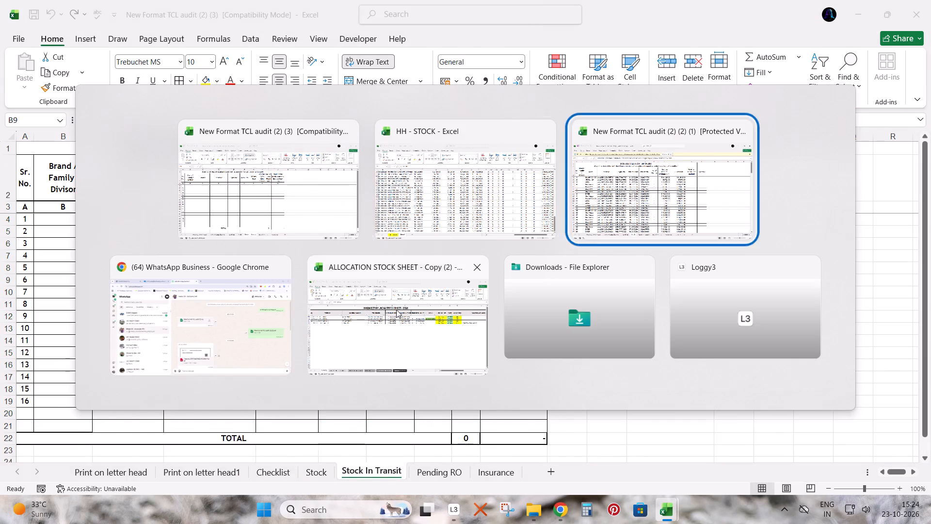
pyautogui.click(363, 471)
pyautogui.scroll(5, 455, 339)
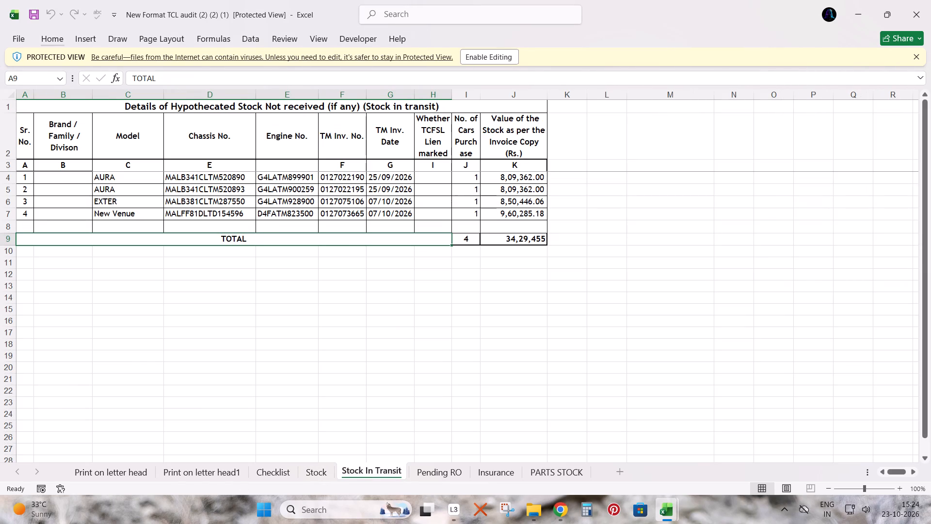
pyautogui.hotkey('alt', 'Tab')
pyautogui.hotkey('alt', 'Tab')
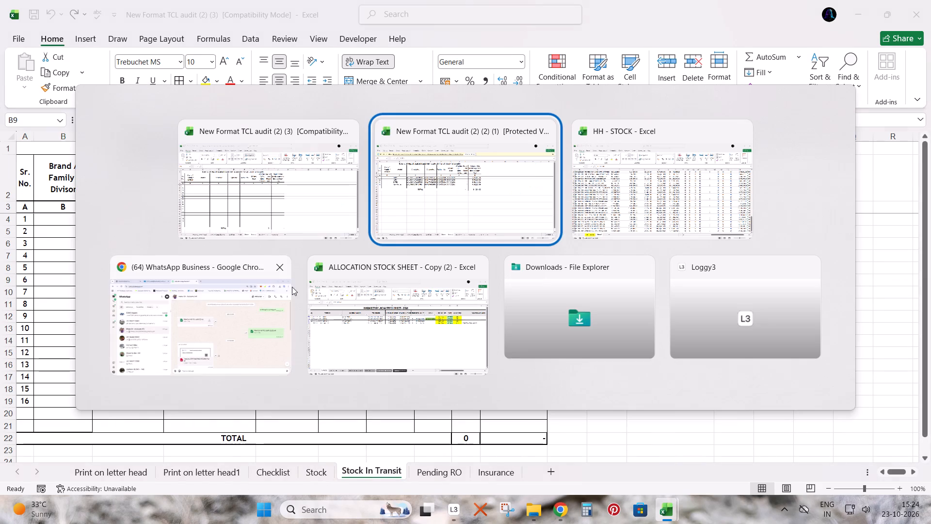
# In the ALLOCATION STOCK SHEET workbook, reset the existing filters and filter STOCK STATUS to only In-Transit vehicles.
pyautogui.hotkey('alt', 'Tab')
pyautogui.hotkey('alt', 'Tab')
pyautogui.hotkey('alt', 'Tab')
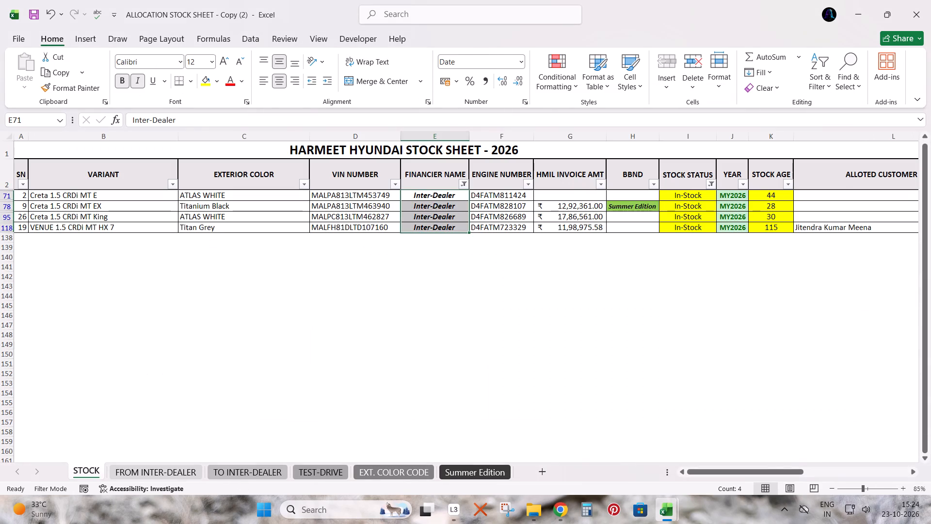
pyautogui.click(711, 181)
pyautogui.click(666, 188)
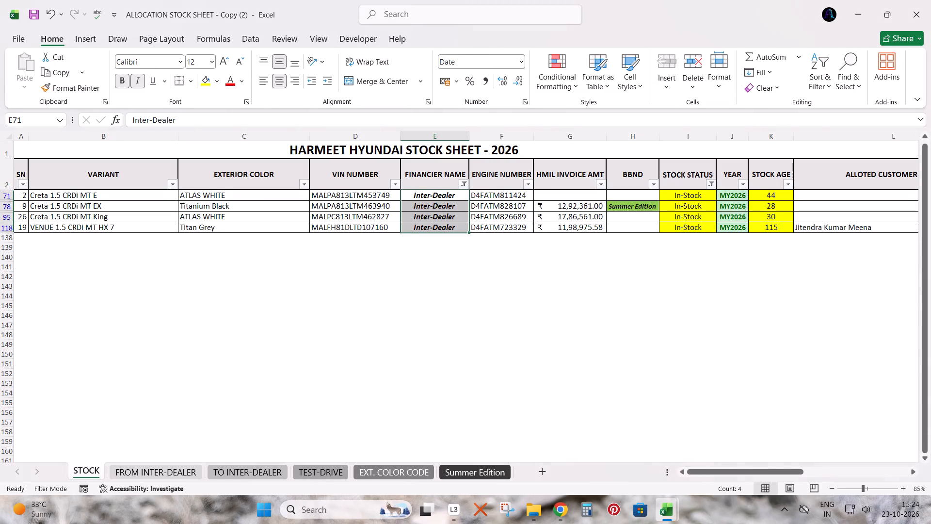
pyautogui.click(679, 177)
pyautogui.hotkey('ctrl', 'shift', 'l')
pyautogui.hotkey('ctrl', 'shift', 'l')
pyautogui.hotkey('alt', 'Down')
pyautogui.press('Down')
pyautogui.press('Down')
pyautogui.press('Down')
pyautogui.press('Down')
pyautogui.press('Down')
pyautogui.press('Down')
pyautogui.press('Down')
pyautogui.press('Down')
pyautogui.press('Down')
pyautogui.press('Down')
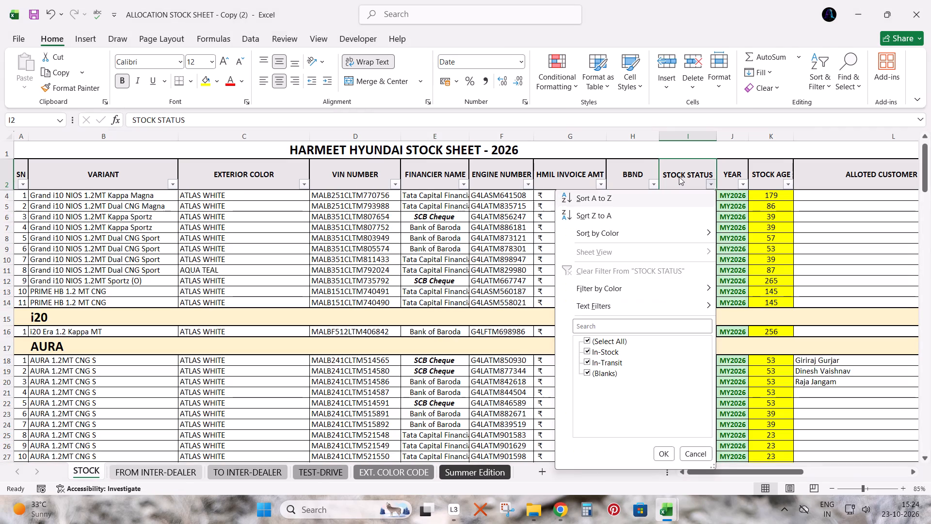
pyautogui.press('Up')
pyautogui.press('space')
pyautogui.press('Down')
pyautogui.press('Down')
pyautogui.press('space')
pyautogui.press('Return')
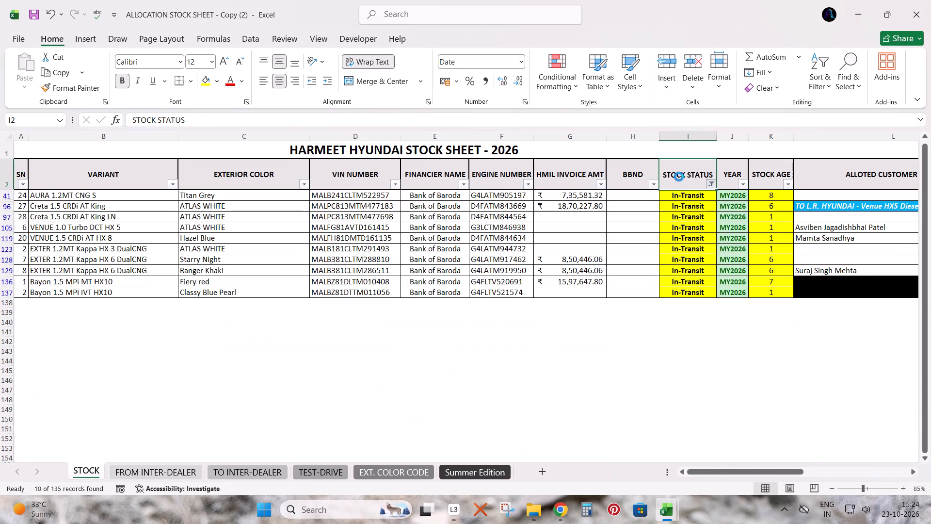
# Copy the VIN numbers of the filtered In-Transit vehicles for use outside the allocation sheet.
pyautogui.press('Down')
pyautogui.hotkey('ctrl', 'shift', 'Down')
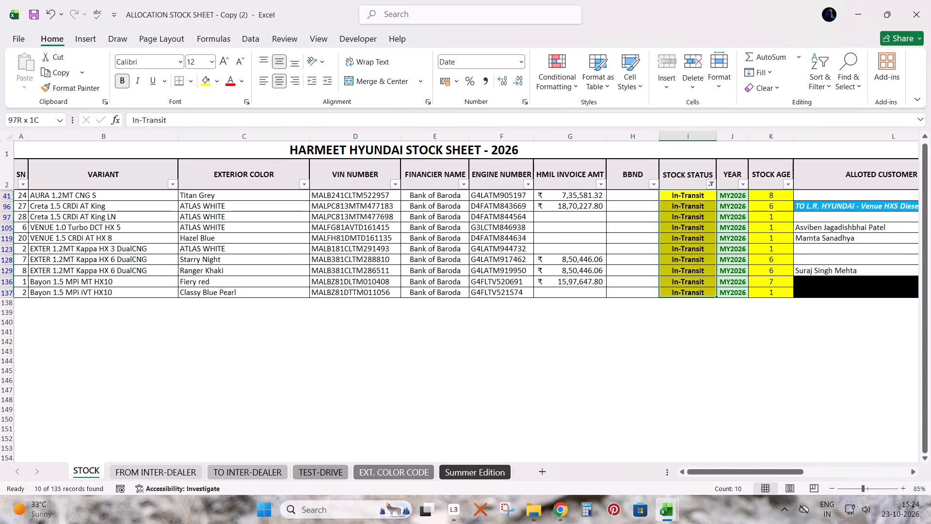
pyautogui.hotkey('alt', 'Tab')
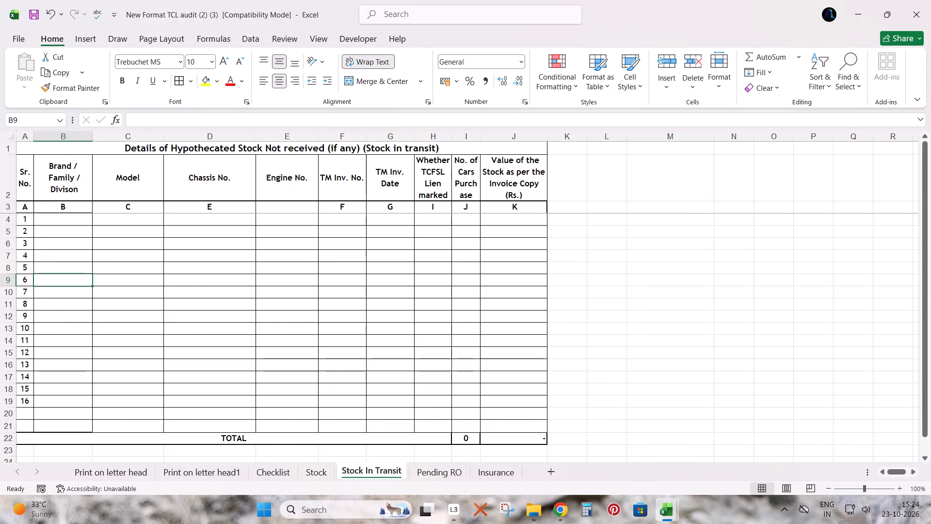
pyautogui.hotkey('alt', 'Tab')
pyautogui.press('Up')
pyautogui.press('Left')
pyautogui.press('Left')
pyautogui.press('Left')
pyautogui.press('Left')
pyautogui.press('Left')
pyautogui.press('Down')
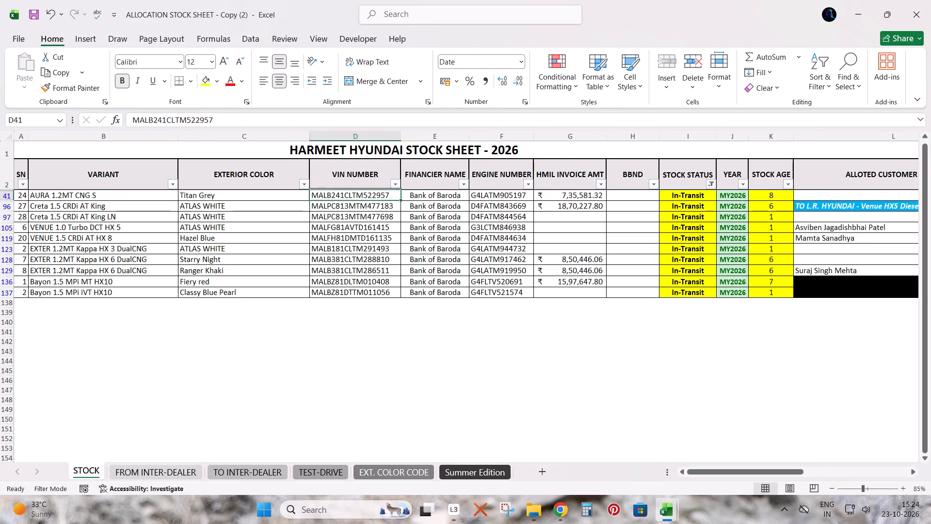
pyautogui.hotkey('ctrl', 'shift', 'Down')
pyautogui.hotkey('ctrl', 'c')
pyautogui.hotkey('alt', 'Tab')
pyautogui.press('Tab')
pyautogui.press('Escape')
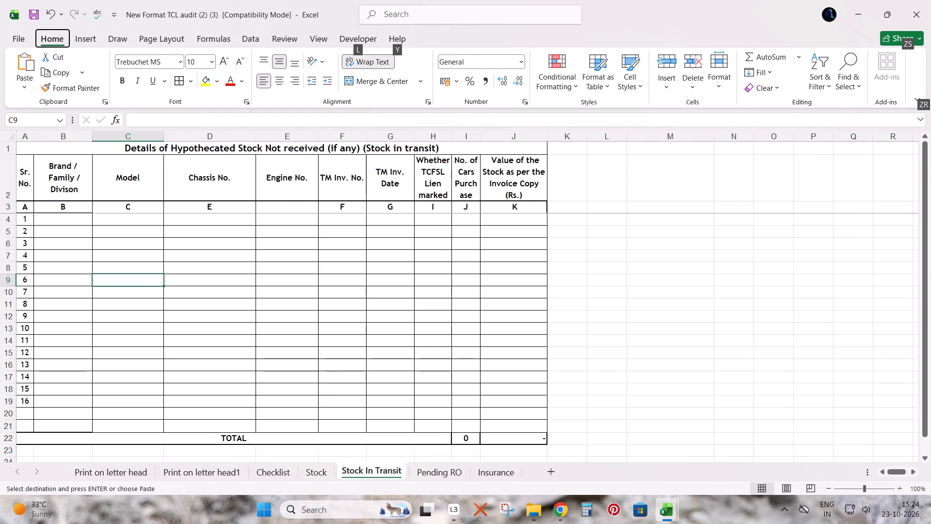
# In the HH-STOCK workbook, delete the rows holding the old VIN list below the records, starting at row 2136.
pyautogui.hotkey('alt', 'Tab')
pyautogui.hotkey('alt', 'Tab')
pyautogui.hotkey('alt', 'Tab')
pyautogui.hotkey('ctrl', 'pageup')
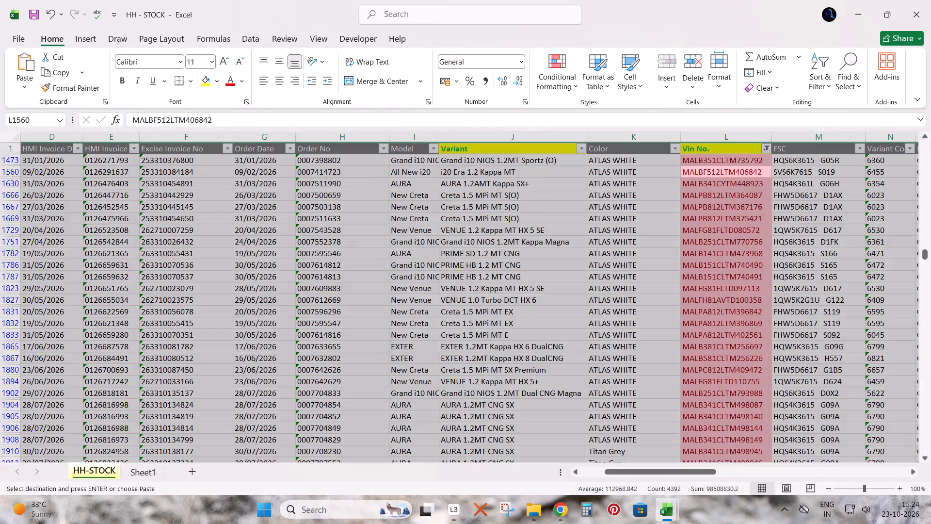
pyautogui.hotkey('ctrl', 'Down')
pyautogui.press('Right')
pyautogui.press('Down')
pyautogui.press('Right')
pyautogui.press('Left')
pyautogui.press('Down')
pyautogui.hotkey('ctrl', 'Left')
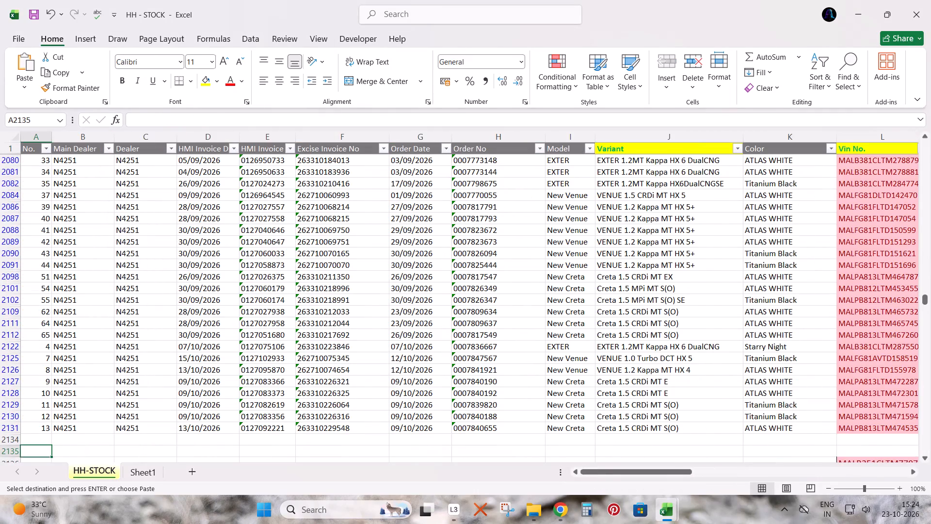
pyautogui.press('Right')
pyautogui.press('Right')
pyautogui.press('Right')
pyautogui.press('Down')
pyautogui.hotkey('ctrl', 'Right')
pyautogui.hotkey('ctrl', 'shift', 'Down')
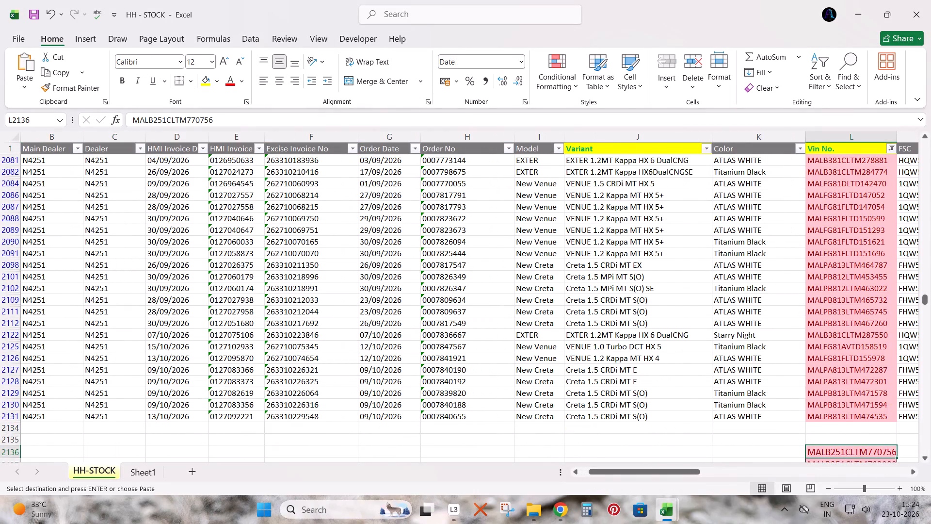
pyautogui.hotkey('shift', 'space')
pyautogui.hotkey('ctrl', '-')
# Remove the filters from the HH-STOCK header row so all vehicle records are listed.
pyautogui.hotkey('ctrl', 'Up')
pyautogui.hotkey('ctrl', 'Up')
pyautogui.hotkey('ctrl', 'Up')
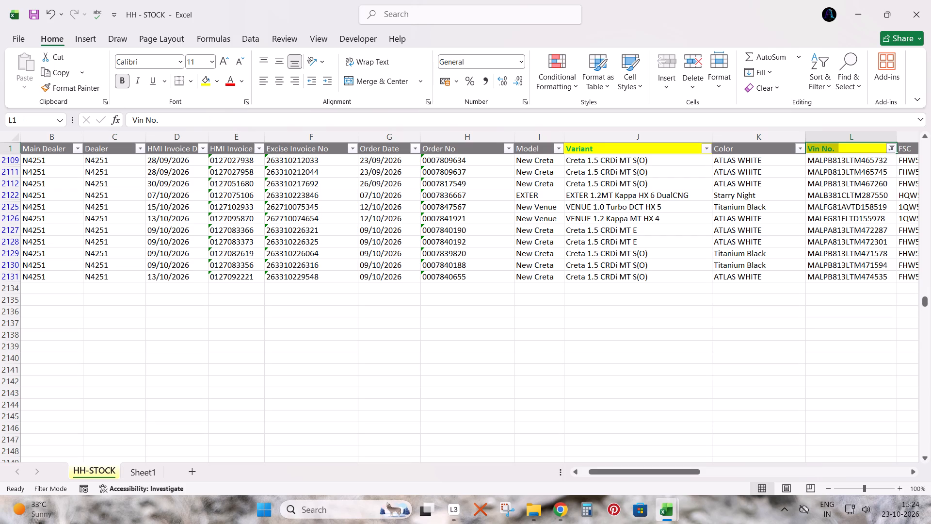
pyautogui.hotkey('ctrl', 'shift', 'l')
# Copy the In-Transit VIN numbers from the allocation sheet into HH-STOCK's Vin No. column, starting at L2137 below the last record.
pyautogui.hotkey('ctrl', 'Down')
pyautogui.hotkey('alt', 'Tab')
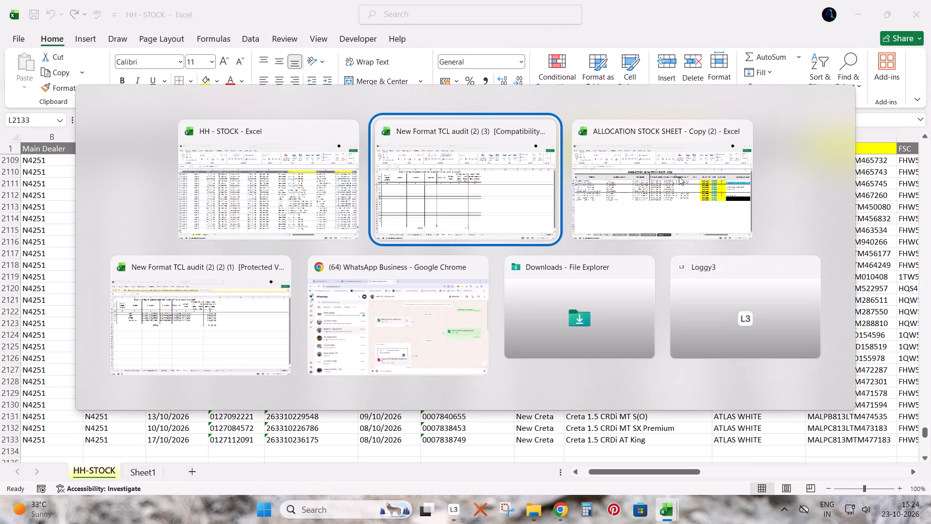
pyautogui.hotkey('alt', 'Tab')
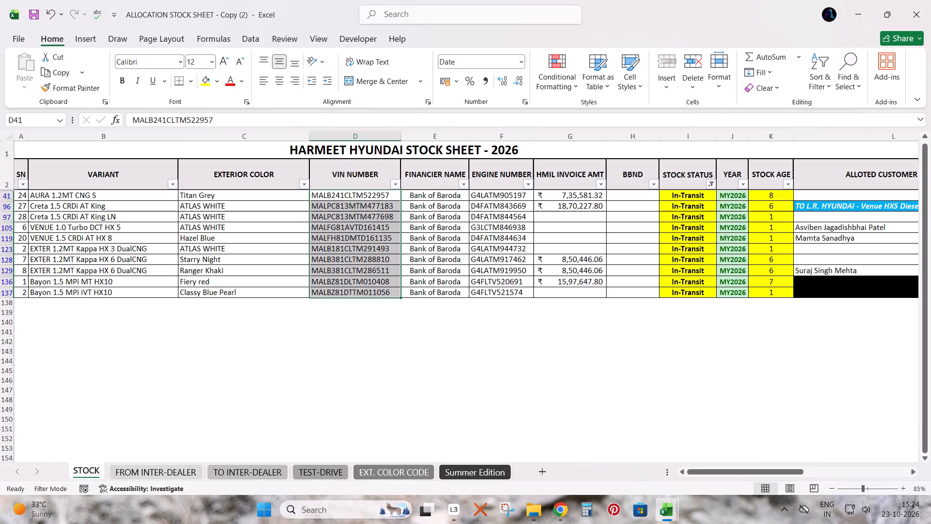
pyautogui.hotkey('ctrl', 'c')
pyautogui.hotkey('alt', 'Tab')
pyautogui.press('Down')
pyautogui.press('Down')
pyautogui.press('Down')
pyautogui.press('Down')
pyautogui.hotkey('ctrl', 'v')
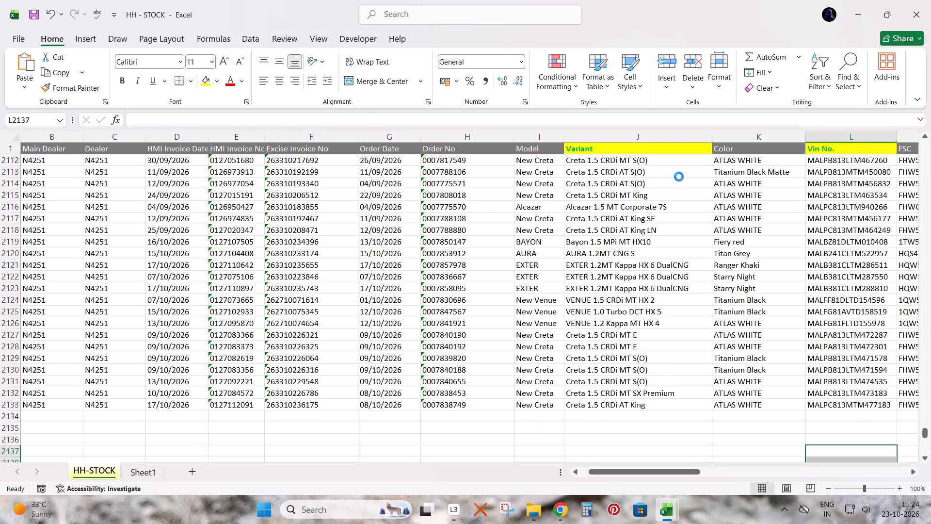
# Highlight duplicate values in the whole Vin No. column with conditional formatting and check which pasted In-Transit VINs match.
pyautogui.hotkey('ctrl', 'space')
pyautogui.click(550, 69)
pyautogui.click(573, 106)
pyautogui.click(705, 252)
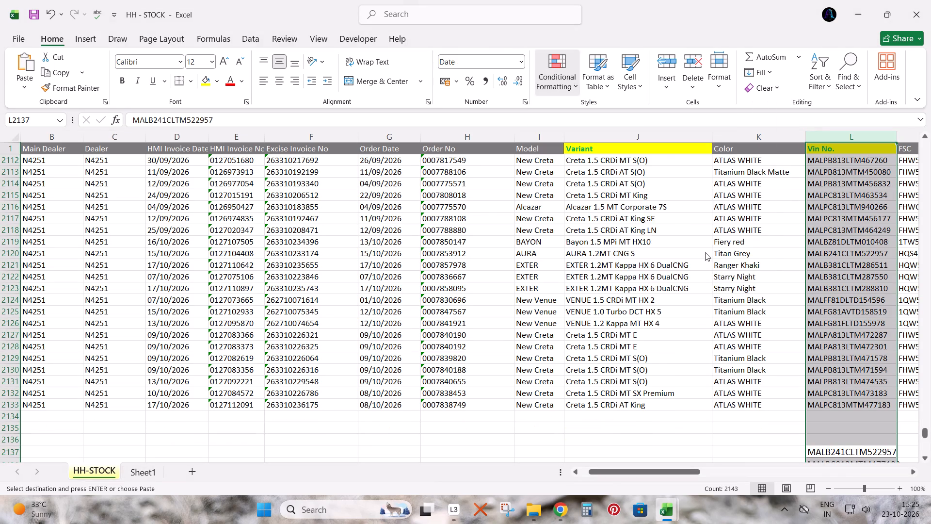
pyautogui.press('Return')
pyautogui.scroll(1, 655, 307)
pyautogui.scroll(-5, 654, 308)
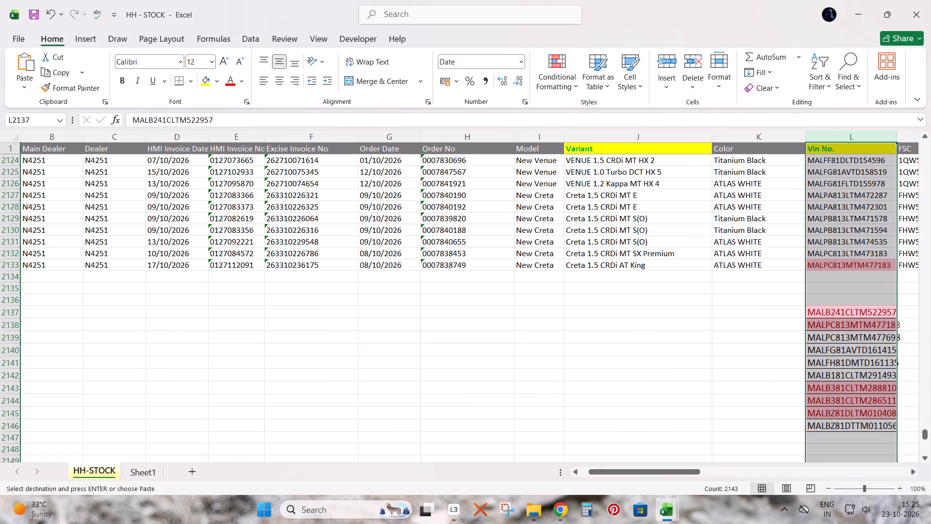
pyautogui.click(474, 292)
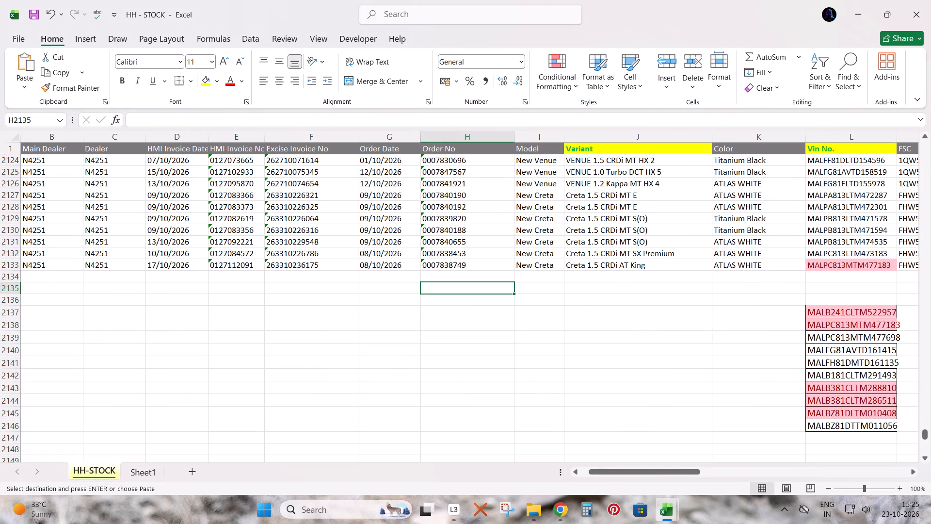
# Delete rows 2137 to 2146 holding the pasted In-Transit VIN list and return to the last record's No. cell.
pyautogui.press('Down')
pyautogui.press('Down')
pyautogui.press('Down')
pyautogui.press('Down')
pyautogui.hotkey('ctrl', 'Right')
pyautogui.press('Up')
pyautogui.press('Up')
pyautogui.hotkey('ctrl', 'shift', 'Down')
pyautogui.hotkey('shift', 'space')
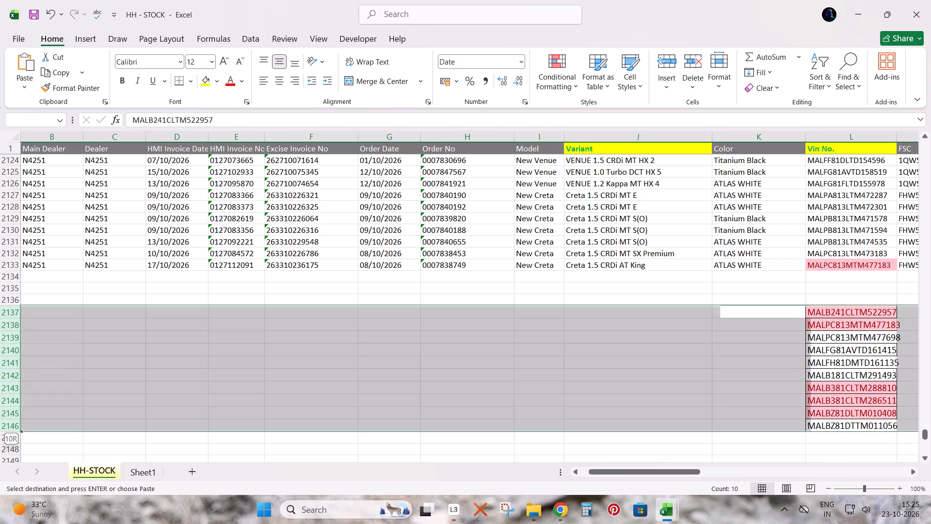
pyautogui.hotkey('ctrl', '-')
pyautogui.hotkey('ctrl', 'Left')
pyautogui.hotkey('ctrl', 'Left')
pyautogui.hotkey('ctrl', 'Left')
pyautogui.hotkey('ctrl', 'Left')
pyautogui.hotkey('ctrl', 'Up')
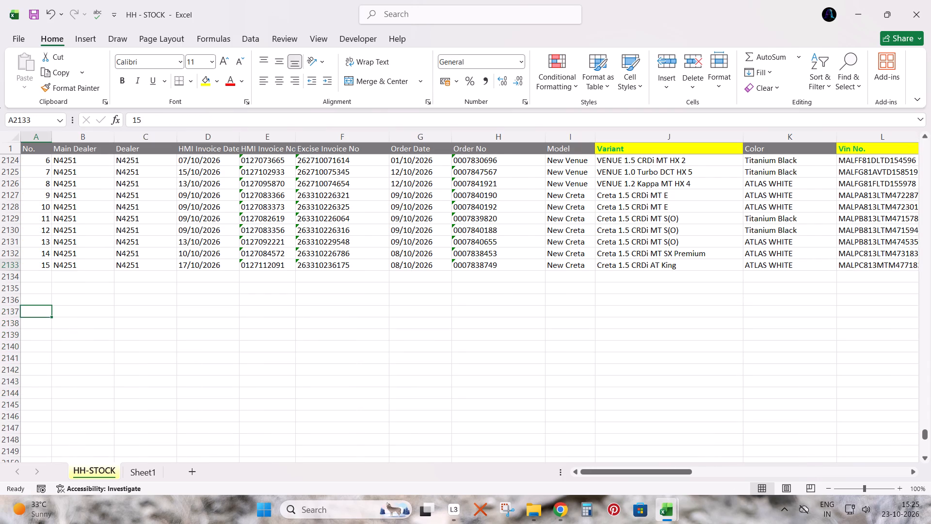
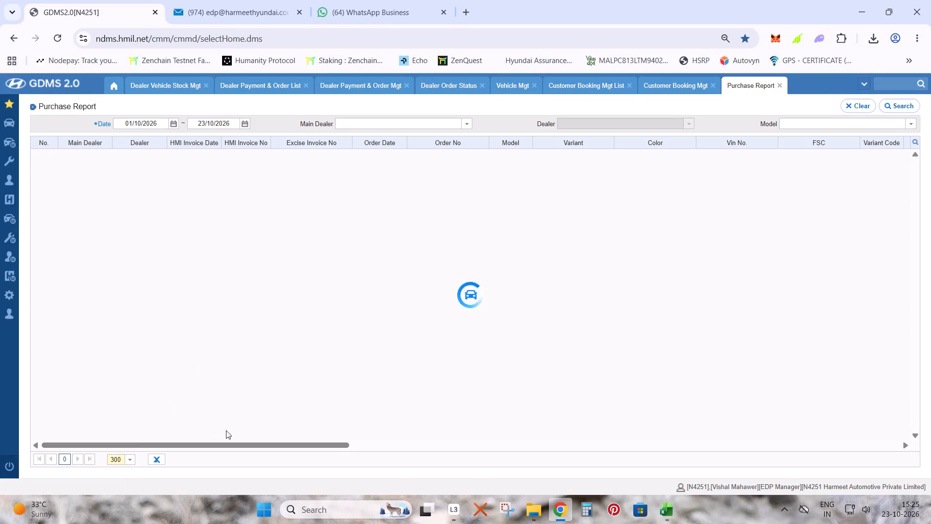
# Export the Purchase Report for 01/10/2026 to 23/10/2026 to Excel and open the downloaded file.
pyautogui.click(163, 458)
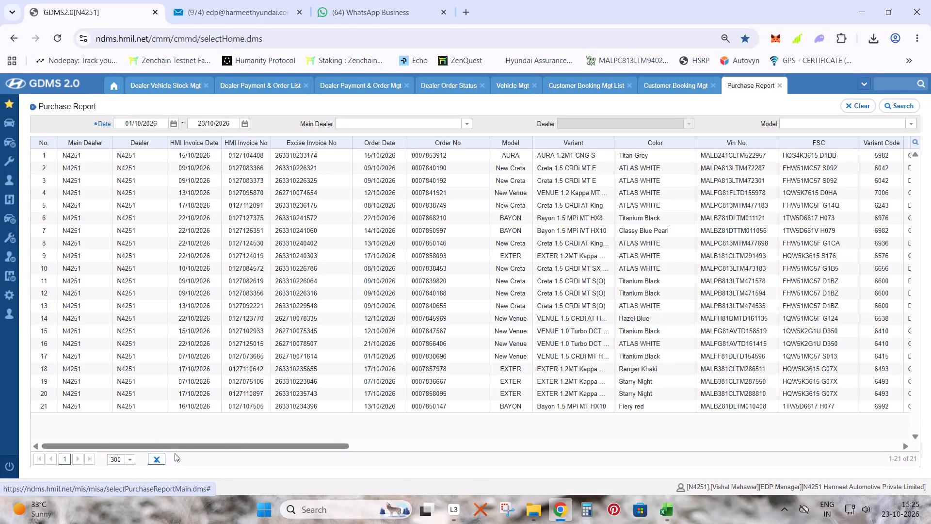
pyautogui.click(784, 78)
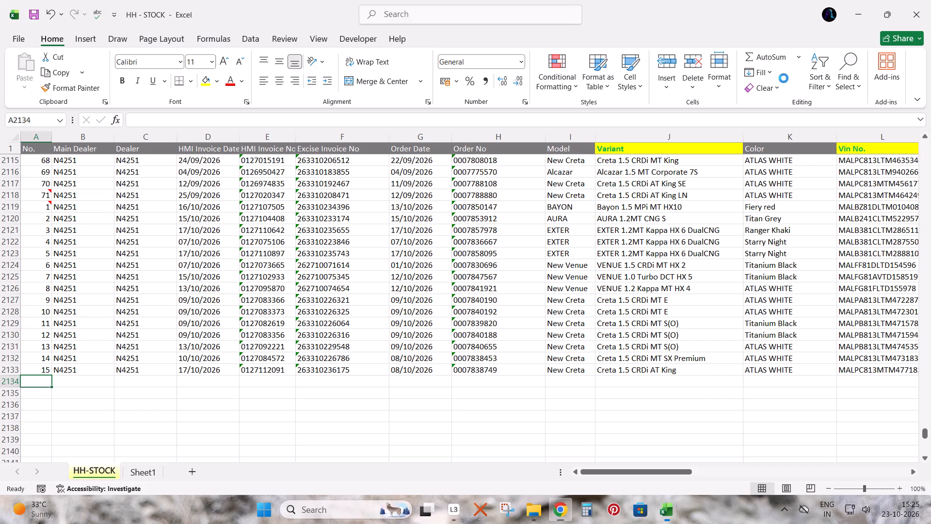
# Copy all report rows below the header over HH-STOCK's October records starting at A2119, and save the workbook.
pyautogui.press('Down')
pyautogui.hotkey('shift', 'space')
pyautogui.hotkey('ctrl', 'shift', 'Down')
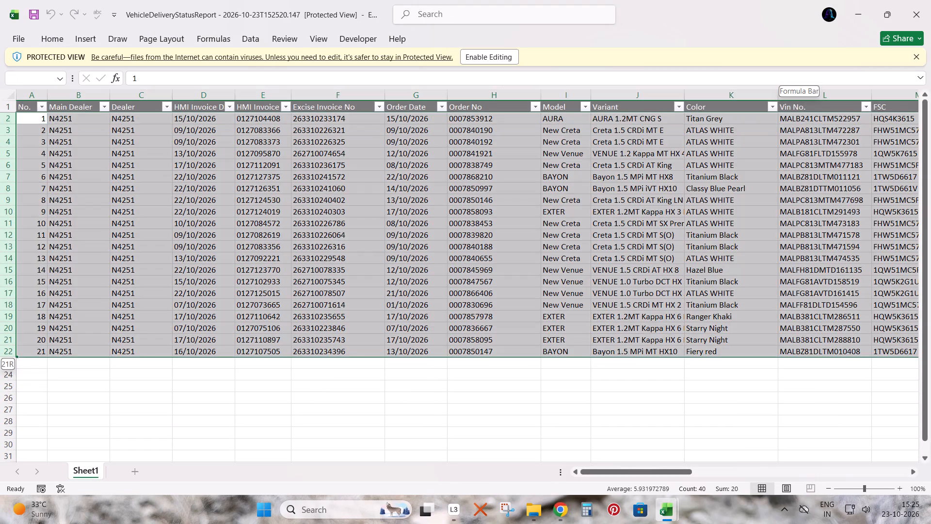
pyautogui.hotkey('ctrl', 'c')
pyautogui.hotkey('ctrl', 'x')
pyautogui.hotkey('ctrl', 'c')
pyautogui.hotkey('ctrl', 'c')
pyautogui.hotkey('alt', 'Tab')
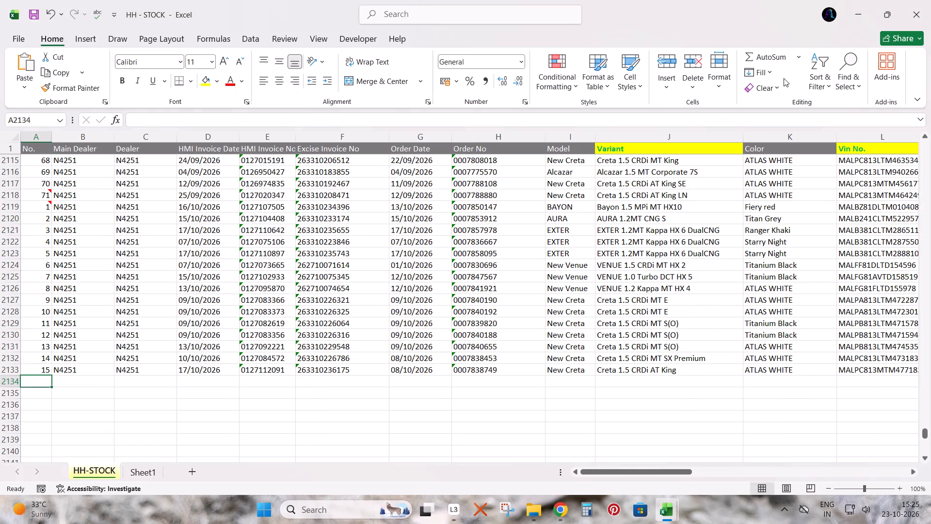
pyautogui.press('Up')
pyautogui.press('Up')
pyautogui.press('Up')
pyautogui.press('Up')
pyautogui.press('Up')
pyautogui.press('Up')
pyautogui.press('Up')
pyautogui.press('Up')
pyautogui.press('Up')
pyautogui.press('Up')
pyautogui.press('Up')
pyautogui.press('Up')
pyautogui.press('Up')
pyautogui.press('Up')
pyautogui.press('Up')
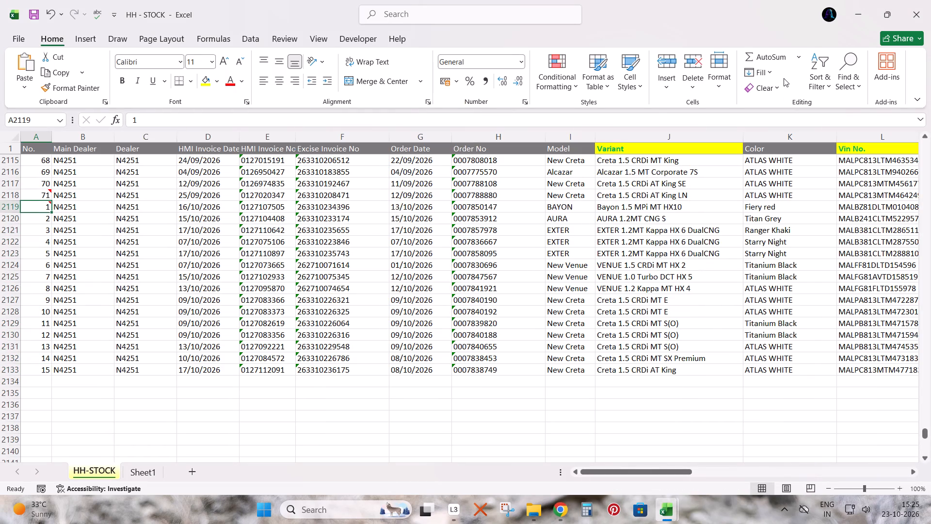
pyautogui.hotkey('ctrl', 'v')
pyautogui.hotkey('ctrl', 's')
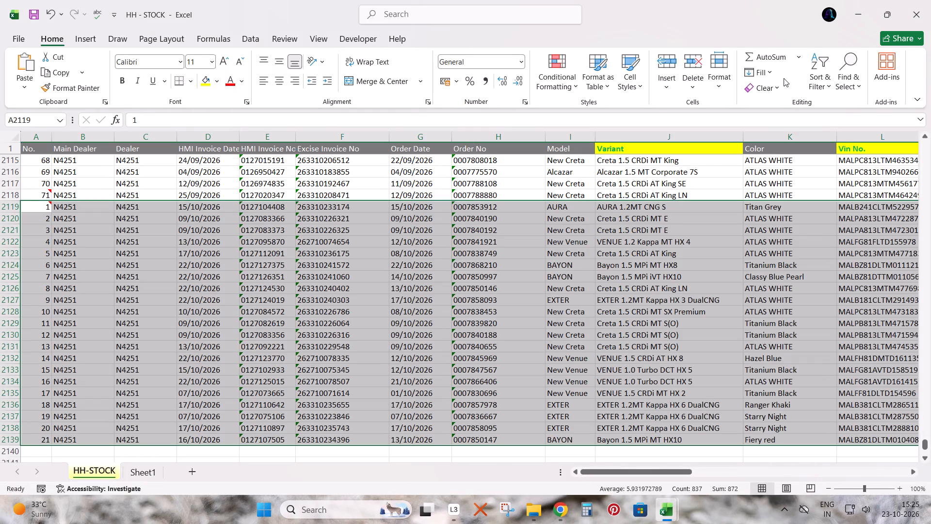
# Copy the In-Transit VIN numbers from the allocation sheet into HH-STOCK's Vin No. column, starting at L2144.
pyautogui.hotkey('alt', 'Tab')
pyautogui.click(930, 0)
pyautogui.hotkey('alt', 'Tab')
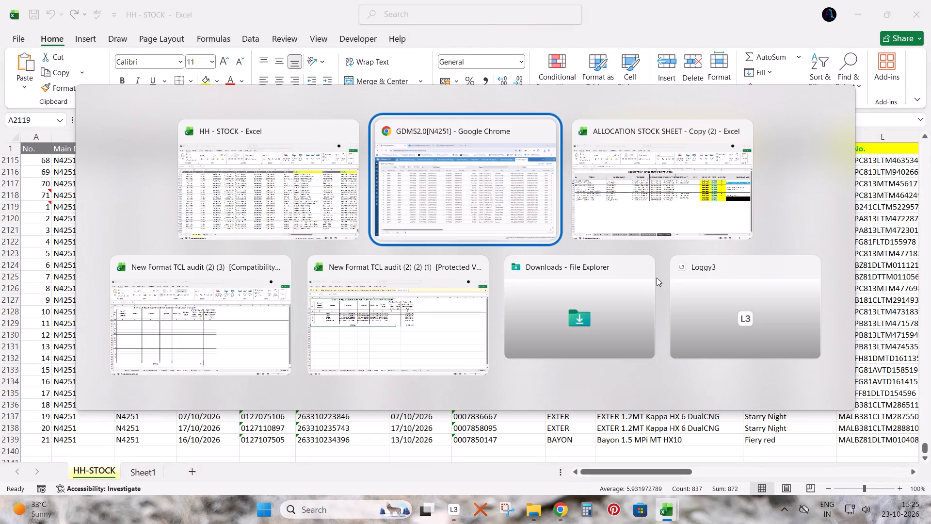
pyautogui.hotkey('alt', 'Tab')
pyautogui.hotkey('ctrl', 'c')
pyautogui.hotkey('alt', 'Tab')
pyautogui.scroll(-2, 806, 453)
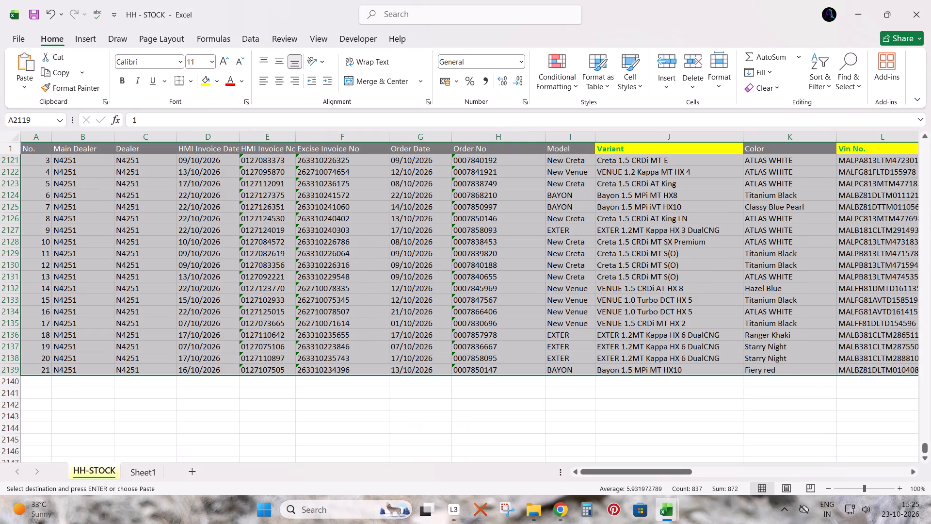
pyautogui.click(864, 427)
pyautogui.hotkey('ctrl', 'v')
# Highlight duplicate values in the whole Vin No. column with conditional formatting and check the pasted VINs against the records.
pyautogui.hotkey('ctrl', 'space')
pyautogui.click(553, 82)
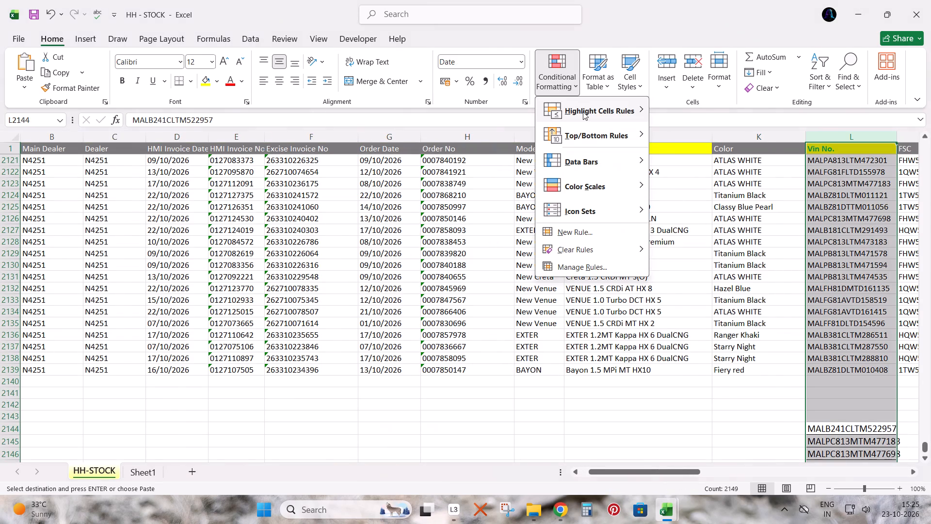
pyautogui.click(583, 112)
pyautogui.click(706, 267)
pyautogui.press('Return')
pyautogui.scroll(-5, 752, 342)
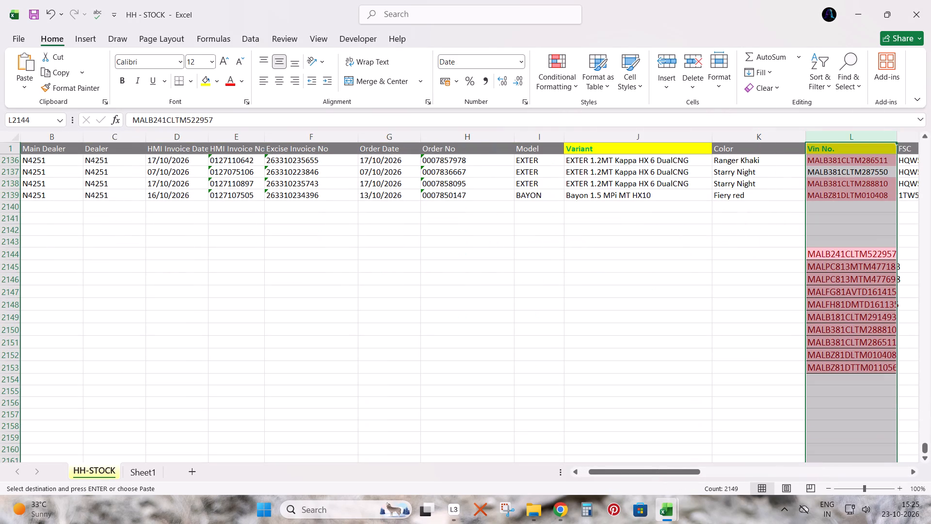
# Add filters to the HH-STOCK header row and filter Vin No. by the duplicate highlight colour.
pyautogui.click(867, 299)
pyautogui.hotkey('ctrl', 'Up')
pyautogui.hotkey('ctrl', 'Up')
pyautogui.hotkey('ctrl', 'Up')
pyautogui.hotkey('ctrl', 'shift', 'l')
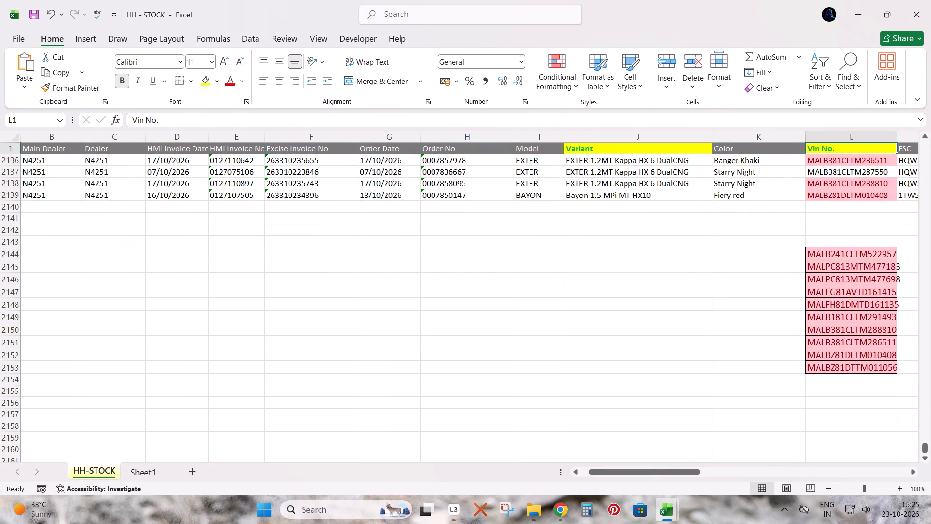
pyautogui.hotkey('alt', 'Down')
pyautogui.press('Down')
pyautogui.press('Down')
pyautogui.press('Down')
pyautogui.press('Down')
pyautogui.press('Down')
pyautogui.press('Down')
pyautogui.press('Down')
pyautogui.press('Down')
pyautogui.press('Down')
pyautogui.press('Up')
pyautogui.press('Up')
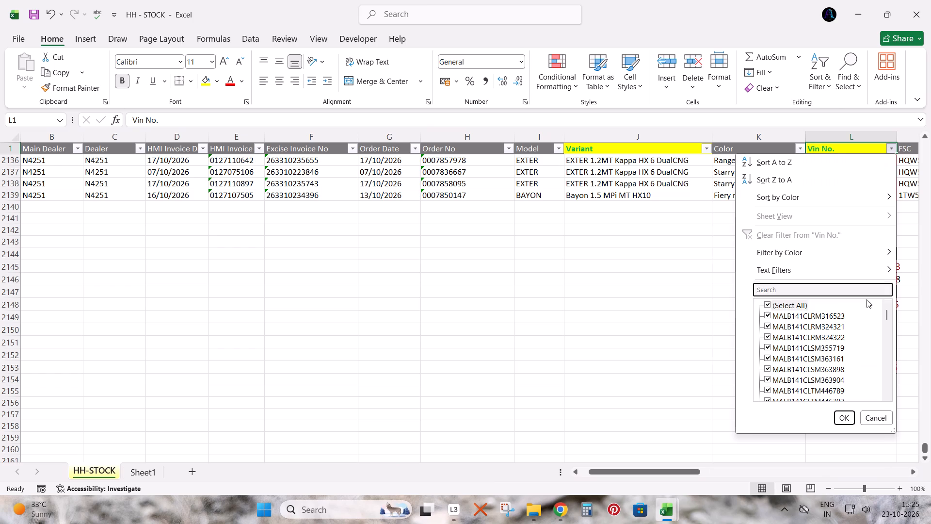
pyautogui.press('Up')
pyautogui.press('Up')
pyautogui.press('Down')
pyautogui.press('Right')
pyautogui.press('Down')
pyautogui.press('Up')
pyautogui.press('Return')
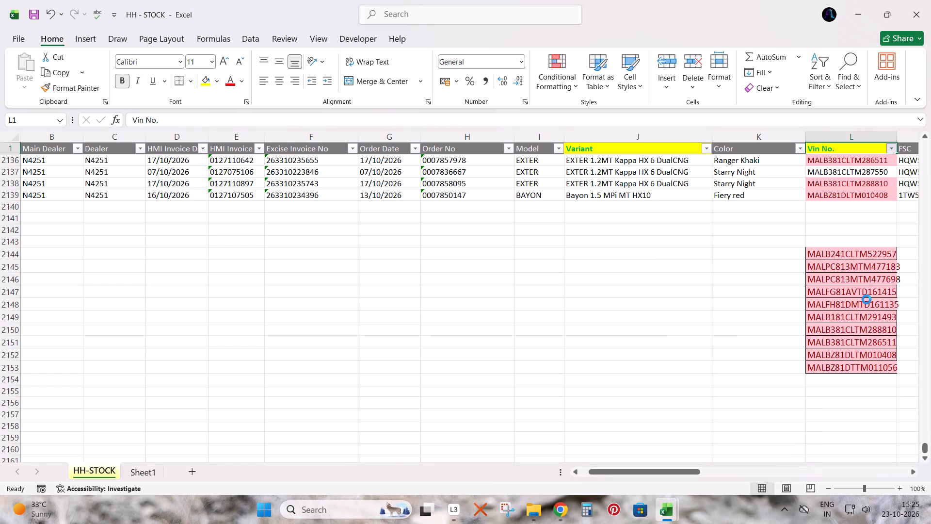
pyautogui.press('Down')
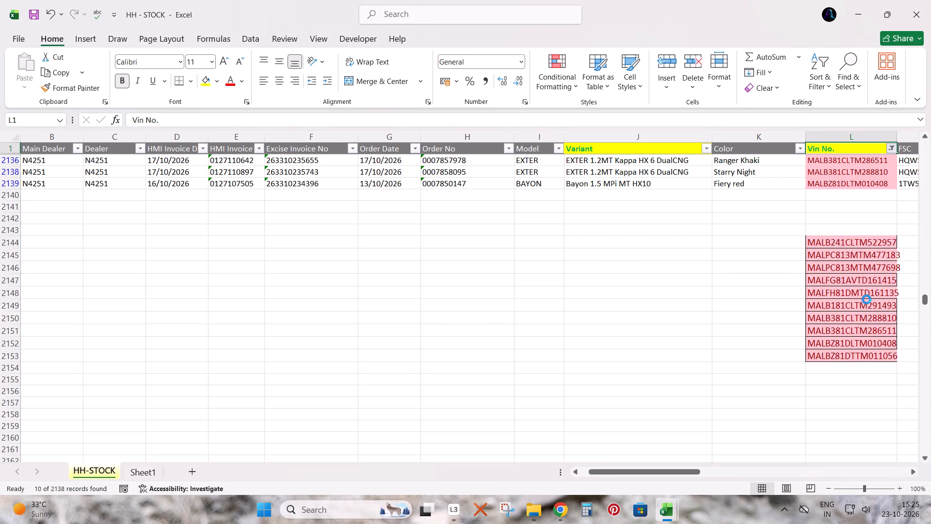
pyautogui.hotkey('ctrl', 'shift', 'Down')
pyautogui.press('Right')
pyautogui.press('Down')
pyautogui.press('Up')
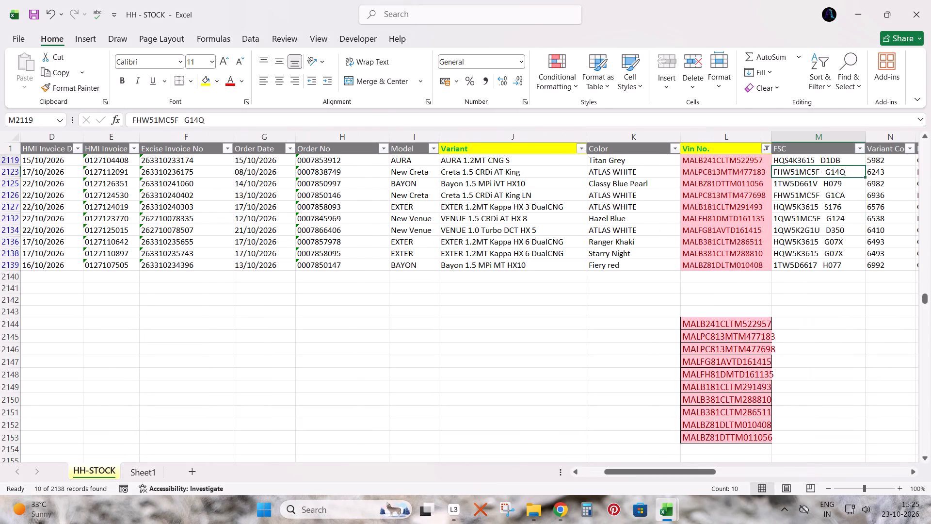
pyautogui.press('Left')
# Switch to the editable TCL audit workbook and select cell C5 in the Stock In Transit sheet's Model column.
pyautogui.hotkey('alt', 'Tab')
pyautogui.hotkey('alt', 'Tab')
pyautogui.hotkey('alt', 'Tab')
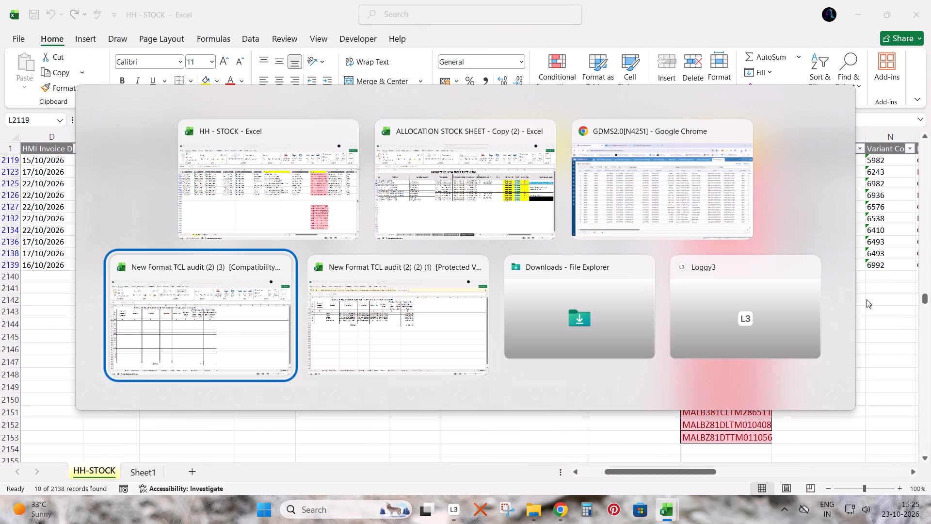
pyautogui.press('Right')
pyautogui.press('Down')
pyautogui.press('Left')
pyautogui.press('Up')
pyautogui.press('Left')
pyautogui.press('Up')
pyautogui.hotkey('ctrl', 'Left')
pyautogui.press('Right')
pyautogui.press('Up')
pyautogui.press('Right')
pyautogui.press('Up')
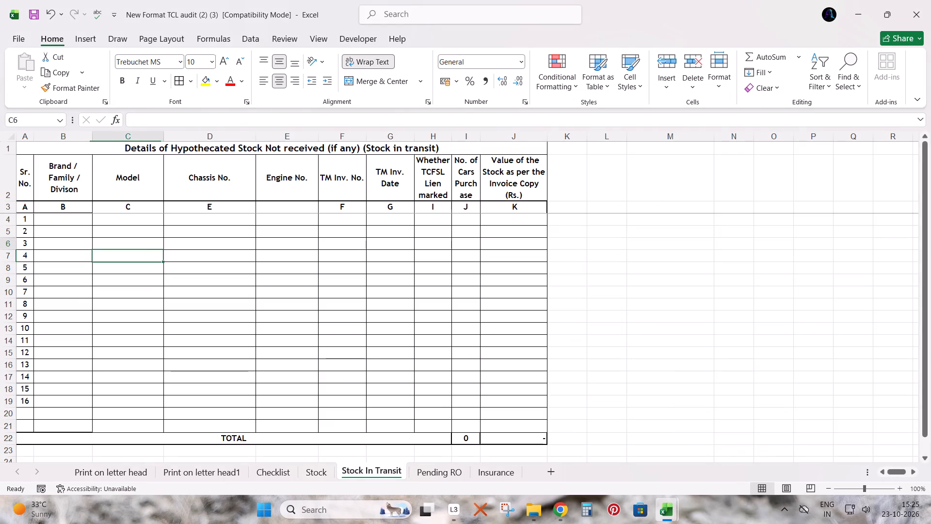
pyautogui.press('Up')
# Copy the filtered HH-STOCK records with their header row into a new sheet in the same workbook.
pyautogui.hotkey('alt', 'Tab')
pyautogui.hotkey('alt', 'Tab')
pyautogui.hotkey('alt', 'Tab')
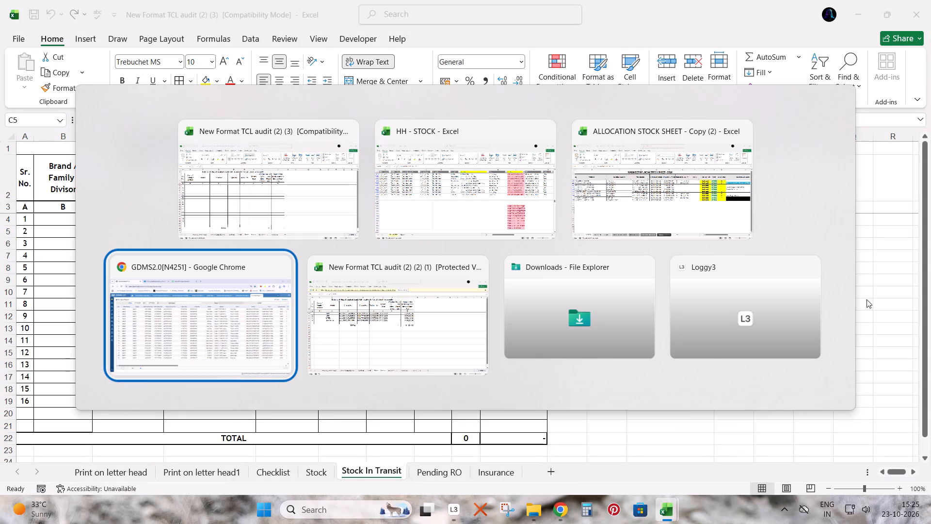
pyautogui.hotkey('alt', 'Tab')
pyautogui.hotkey('alt', 'Tab')
pyautogui.hotkey('alt', 'Tab')
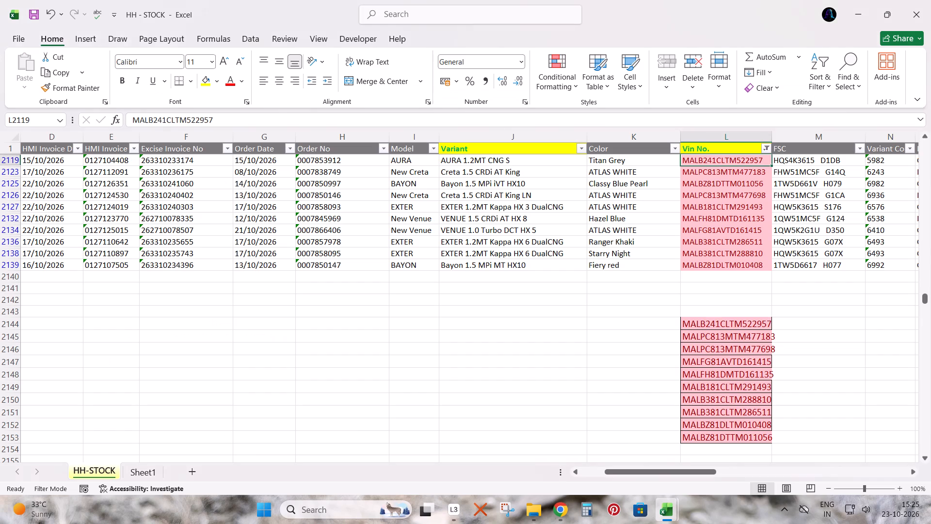
pyautogui.press('Right')
pyautogui.press('Left')
pyautogui.press('Up')
pyautogui.press('Left')
pyautogui.press('Down')
pyautogui.hotkey('ctrl', 'a')
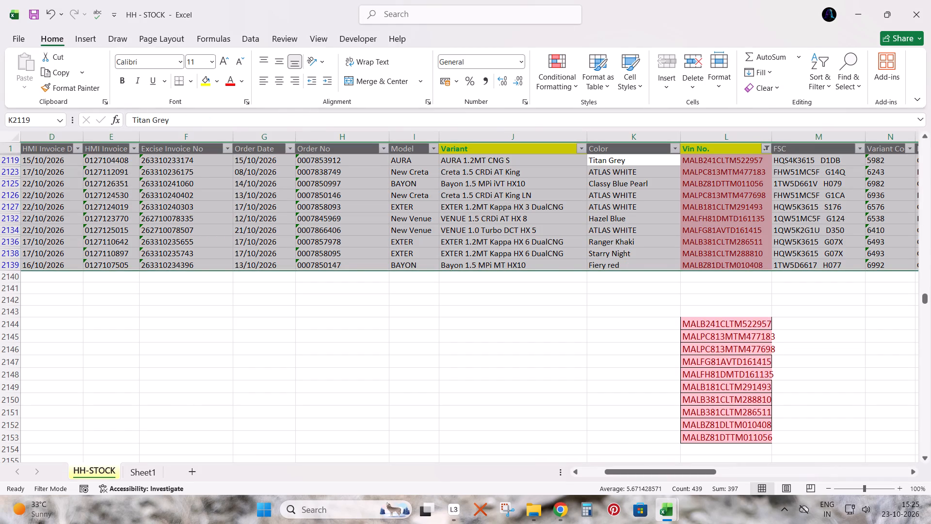
pyautogui.hotkey('ctrl', 'c')
pyautogui.click(196, 472)
pyautogui.hotkey('ctrl', 'v')
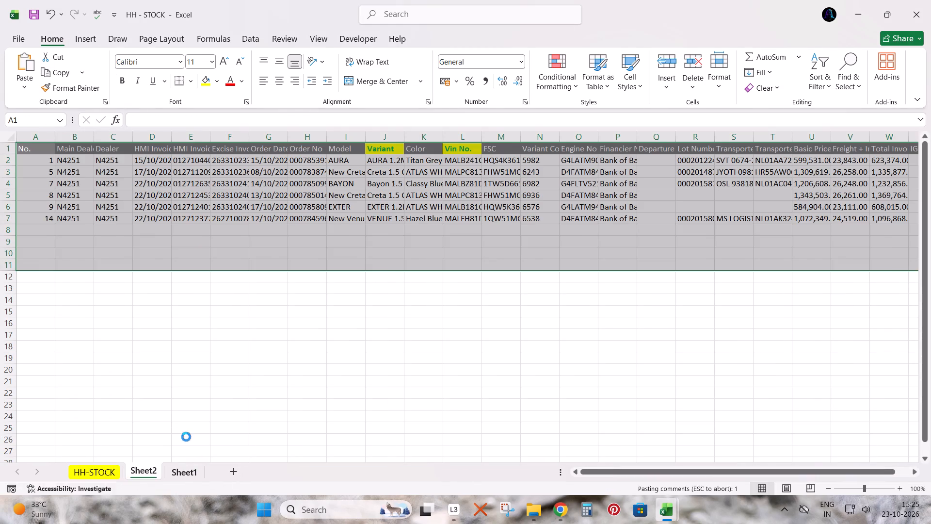
# Fit the widths of all columns in the new sheet to their contents.
pyautogui.click(10, 133)
pyautogui.doubleClick(52, 135)
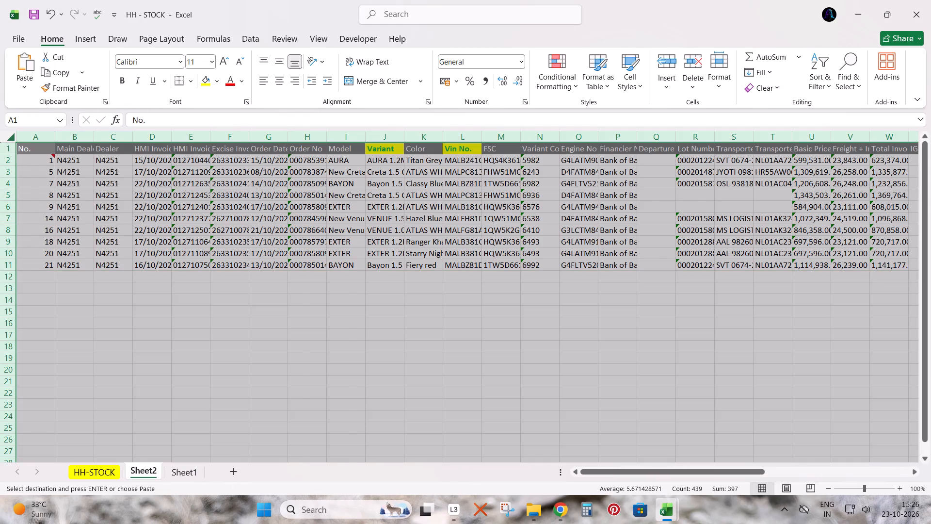
# Copy the Model values I2:I11 from Sheet2 into the Stock In Transit sheet's Model column, starting at C5.
pyautogui.click(265, 184)
pyautogui.hotkey('ctrl', 'Up')
pyautogui.press('Right')
pyautogui.press('Down')
pyautogui.press('Right')
pyautogui.press('Up')
pyautogui.press('Right')
pyautogui.press('Down')
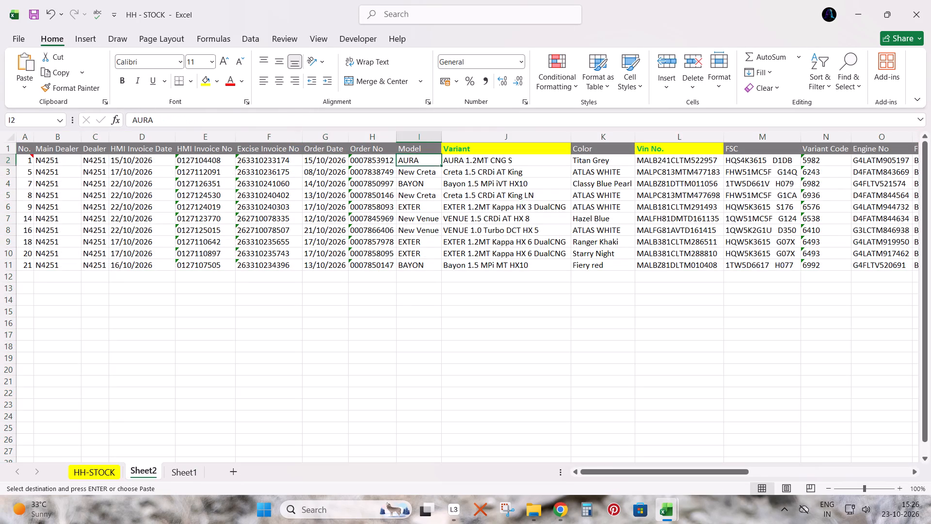
pyautogui.hotkey('ctrl', 'shift', 'Down')
pyautogui.hotkey('ctrl', 'c')
pyautogui.hotkey('alt', 'Tab')
pyautogui.hotkey('alt', 'Tab')
pyautogui.hotkey('ctrl', 'c')
pyautogui.hotkey('alt', 'Tab')
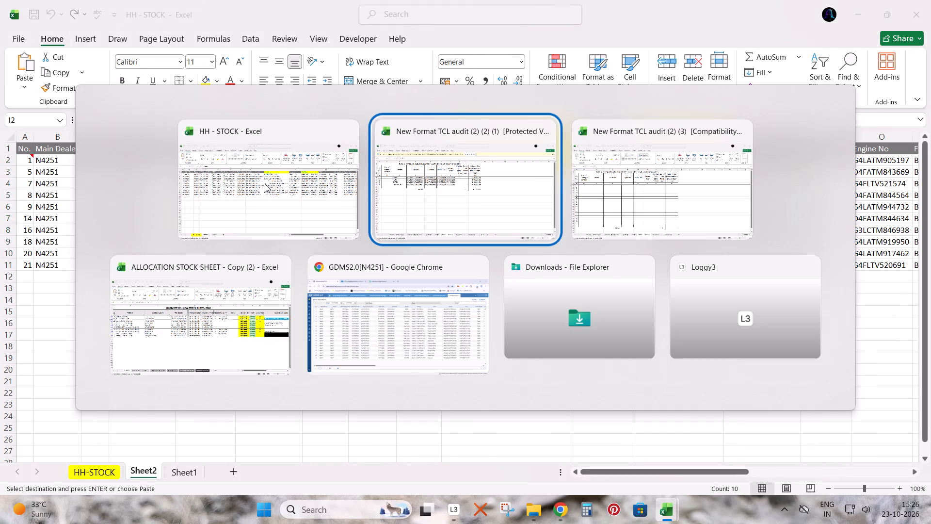
pyautogui.hotkey('alt', 'Tab')
pyautogui.hotkey('ctrl', 'v')
pyautogui.press('Right')
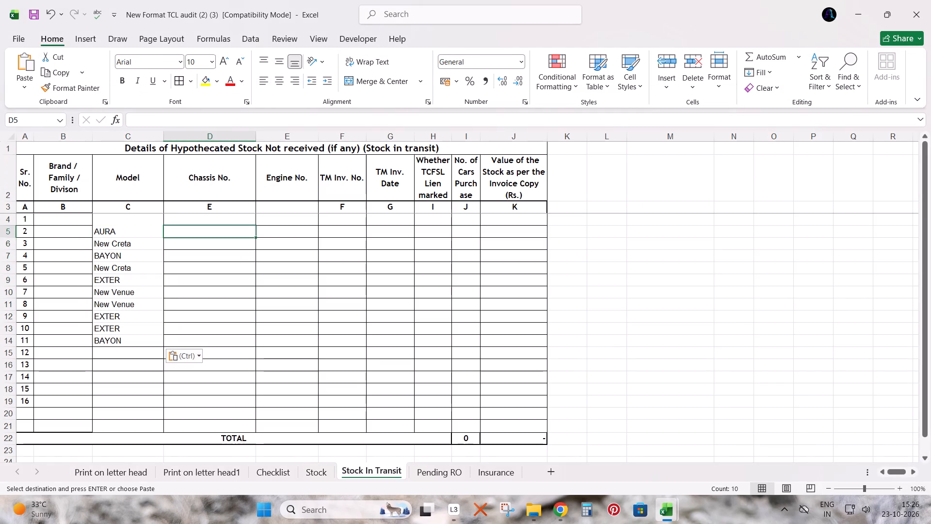
# Copy the Vin No. values L2:L11 from Sheet2 into the Stock In Transit sheet's Chassis No. column, starting at D5.
pyautogui.hotkey('alt', 'Tab')
pyautogui.press('Right')
pyautogui.press('Right')
pyautogui.press('Right')
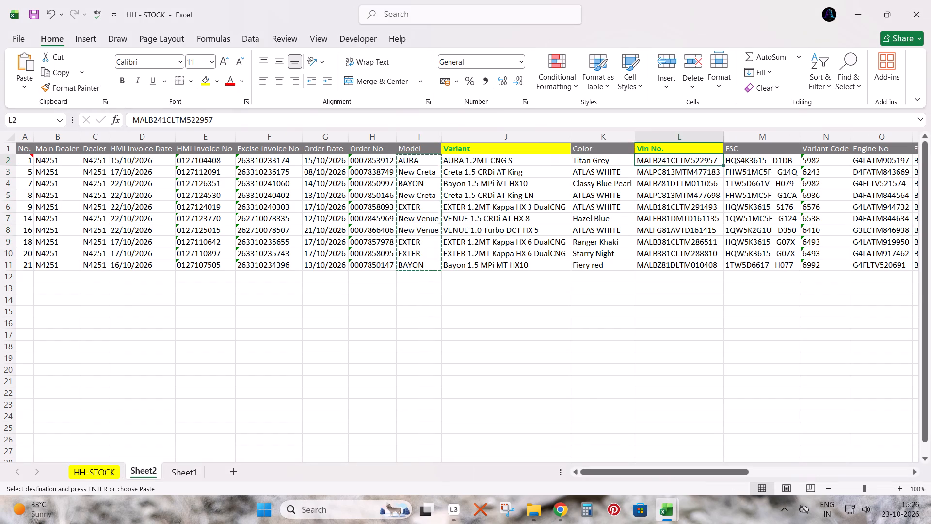
pyautogui.hotkey('ctrl', 'shift', 'Down')
pyautogui.hotkey('ctrl', 'c')
pyautogui.hotkey('alt', 'Tab')
pyautogui.hotkey('ctrl', 'v')
pyautogui.press('Right')
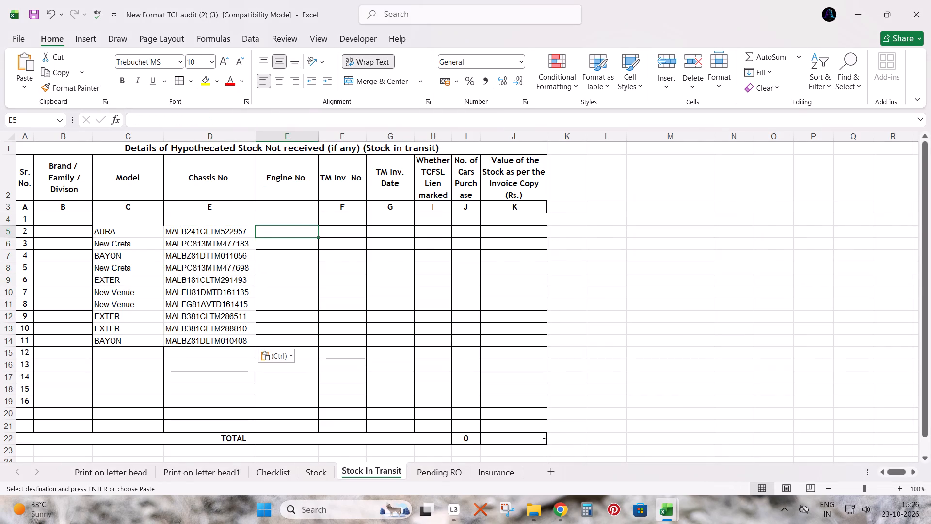
# Copy the Engine No values O2:O11 from Sheet2 into the Stock In Transit sheet's Engine No. column, starting at E5.
pyautogui.hotkey('alt', 'Tab')
pyautogui.press('Right')
pyautogui.press('Right')
pyautogui.press('Right')
pyautogui.press('Right')
pyautogui.press('Right')
pyautogui.press('Right')
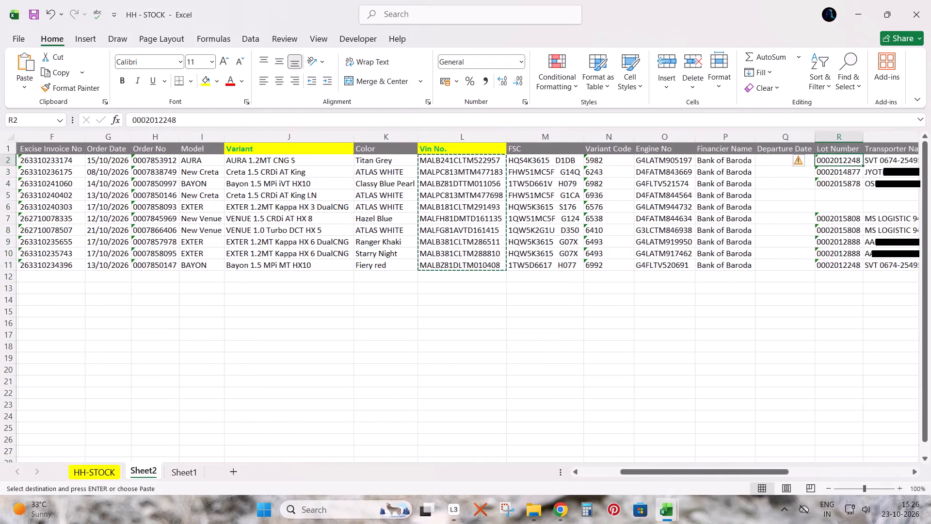
pyautogui.press('Right')
pyautogui.press('Left')
pyautogui.press('Left')
pyautogui.press('Left')
pyautogui.press('Left')
pyautogui.hotkey('ctrl', 'shift', 'Down')
pyautogui.hotkey('ctrl', 'c')
pyautogui.hotkey('alt', 'Tab')
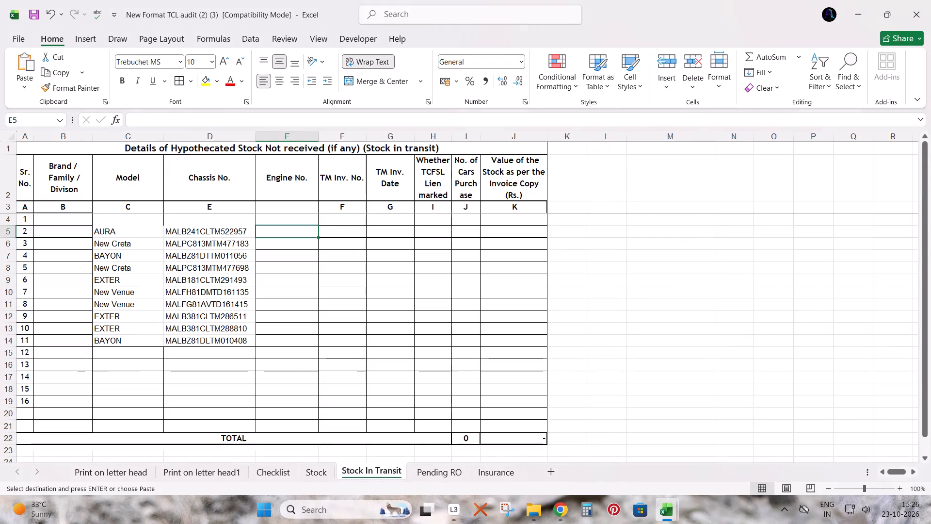
pyautogui.hotkey('ctrl', 'v')
pyautogui.press('Right')
# Copy the HMI Invoice No values E2:E11 from HH-STOCK's Sheet2 into the Stock In Transit sheet's TM Inv. No. column, starting at F5.
pyautogui.hotkey('alt', 'Tab')
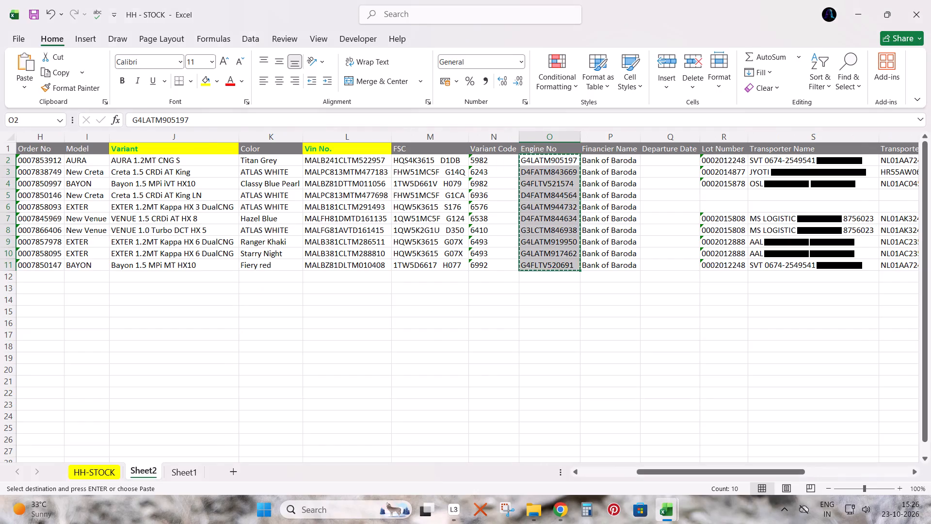
pyautogui.hotkey('alt', 'Tab')
pyautogui.hotkey('alt', 'Tab')
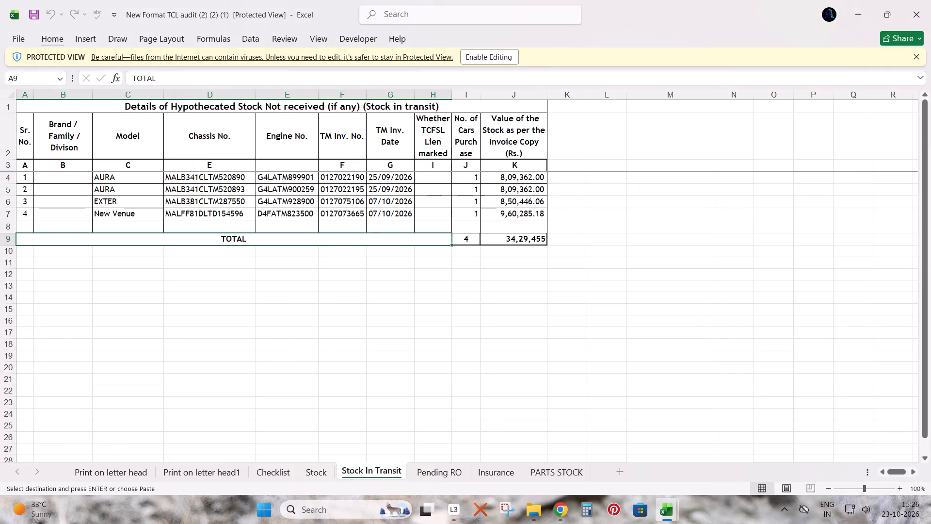
pyautogui.hotkey('alt', 'Tab')
pyautogui.hotkey('alt', 'Tab')
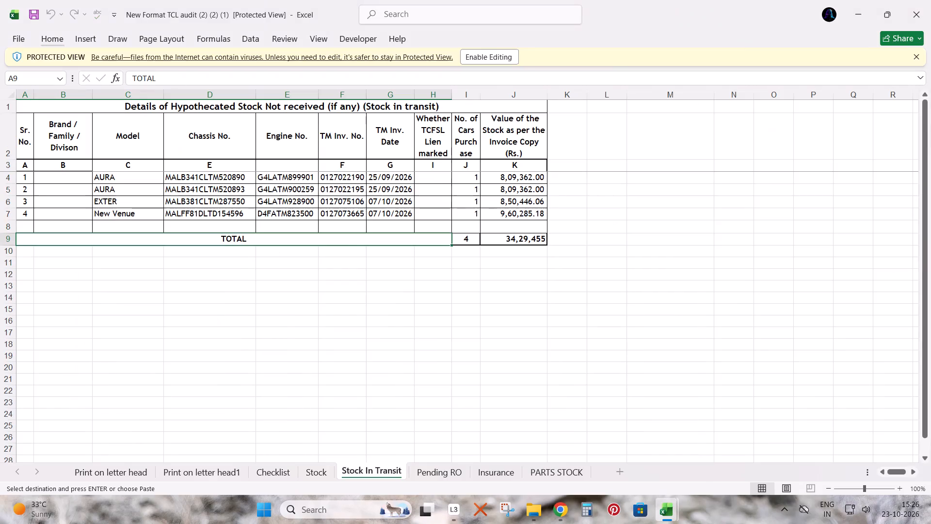
pyautogui.hotkey('alt', 'Tab')
pyautogui.press('Up')
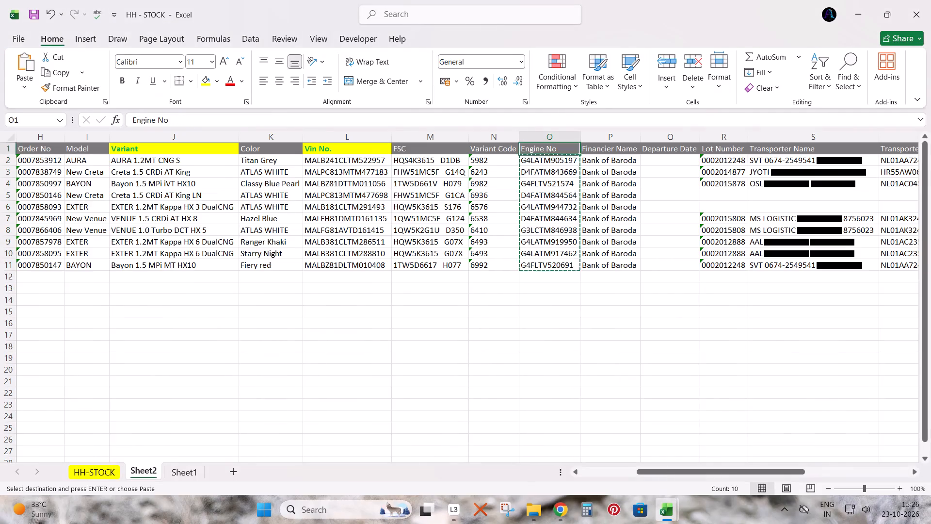
pyautogui.hotkey('ctrl', 'Left')
pyautogui.press('Right')
pyautogui.press('Down')
pyautogui.press('Right')
pyautogui.press('Right')
pyautogui.press('Right')
pyautogui.hotkey('ctrl', 'shift', 'Down')
pyautogui.hotkey('ctrl', 'c')
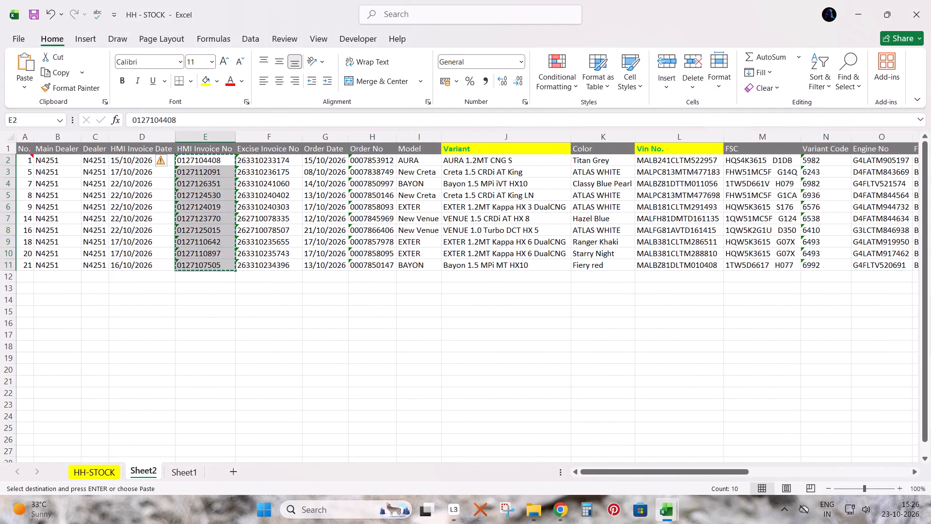
pyautogui.hotkey('alt', 'Tab')
pyautogui.hotkey('alt', 'Tab')
pyautogui.hotkey('alt', 'Tab')
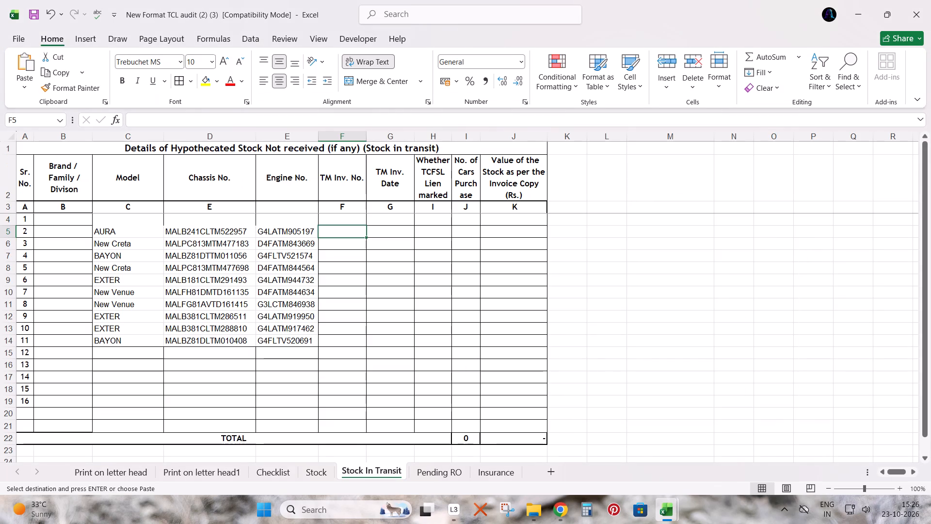
pyautogui.hotkey('ctrl', 'v')
pyautogui.press('Right')
# Copy the HMI Invoice Date values D2:D11 from Sheet2 into the Stock In Transit sheet's TM Inv. Date column, starting at G5.
pyautogui.hotkey('alt', 'Tab')
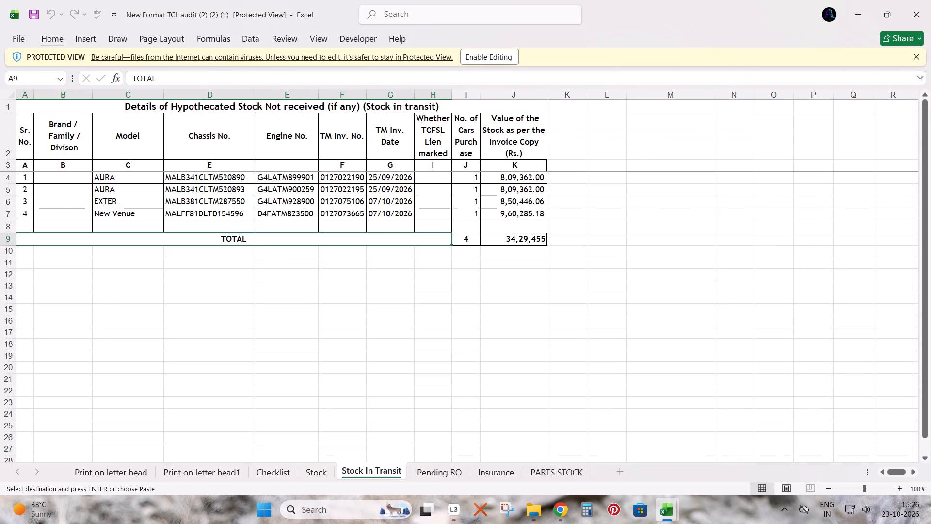
pyautogui.hotkey('alt', 'Tab')
pyautogui.hotkey('alt', 'Tab')
pyautogui.hotkey('alt', 'Tab')
pyautogui.hotkey('ctrl', 'Left')
pyautogui.press('Right')
pyautogui.press('Right')
pyautogui.press('Up')
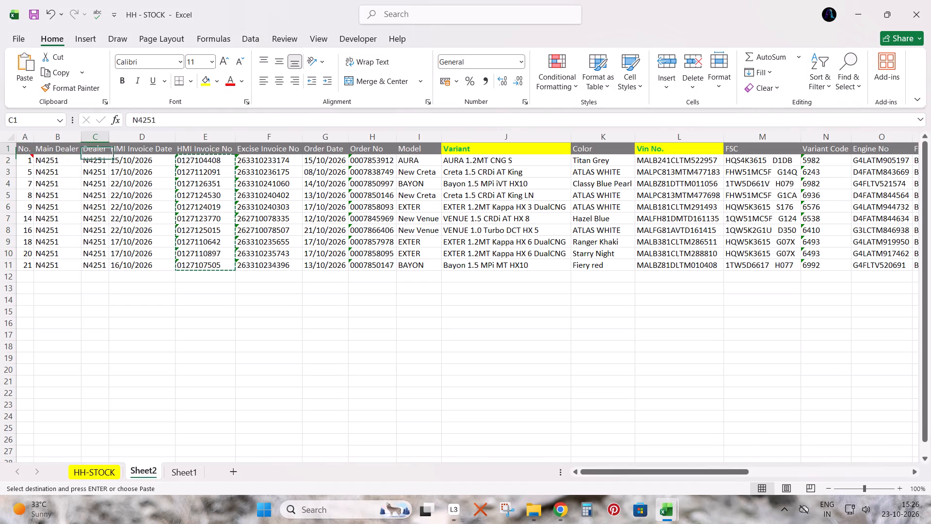
pyautogui.press('Right')
pyautogui.press('Down')
pyautogui.hotkey('ctrl', 'shift', 'Down')
pyautogui.hotkey('ctrl', 'c')
pyautogui.hotkey('alt', 'Tab')
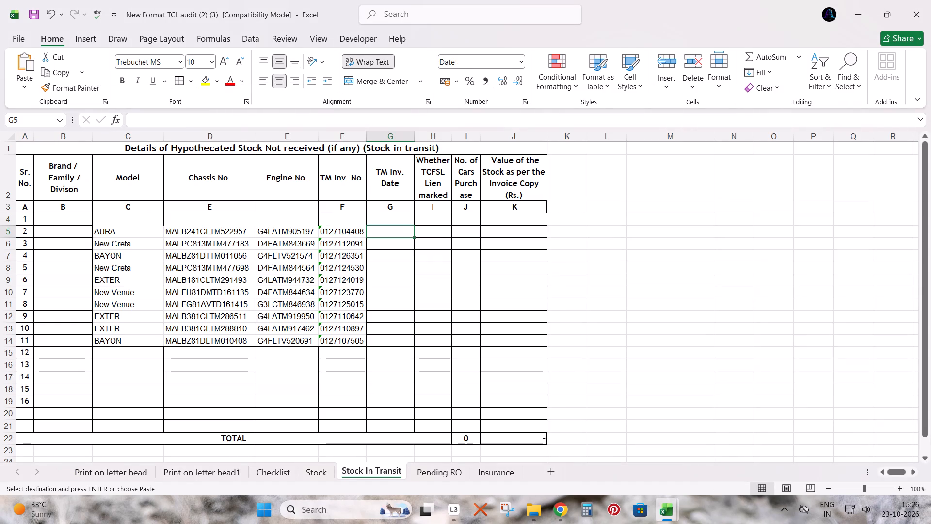
pyautogui.hotkey('ctrl', 'v')
pyautogui.press('Right')
# Examine the number-of-cars and invoice value entries on the Stock In Transit sheet of the earlier protected audit workbook.
pyautogui.hotkey('alt', 'Tab')
pyautogui.hotkey('alt', 'Tab')
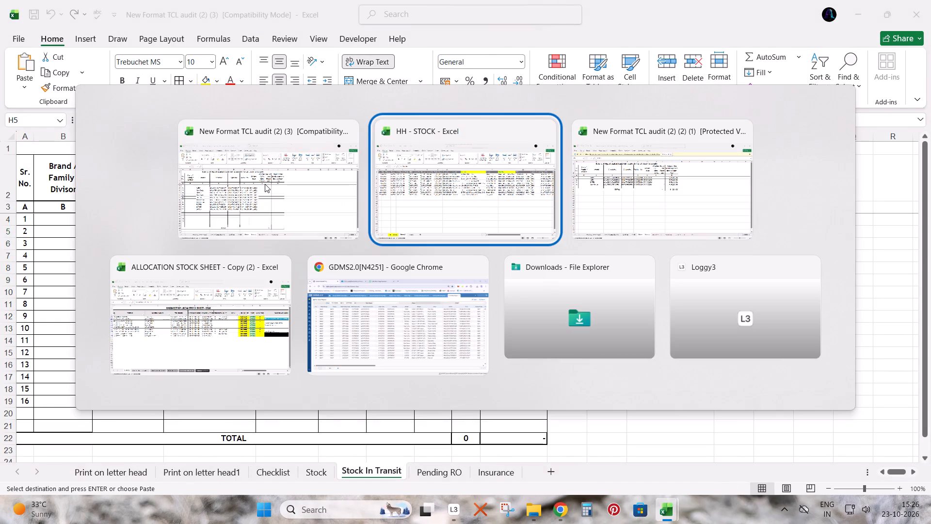
pyautogui.press('Right')
pyautogui.press('Right')
pyautogui.press('Up')
pyautogui.press('Up')
pyautogui.press('Up')
pyautogui.press('Up')
pyautogui.press('Up')
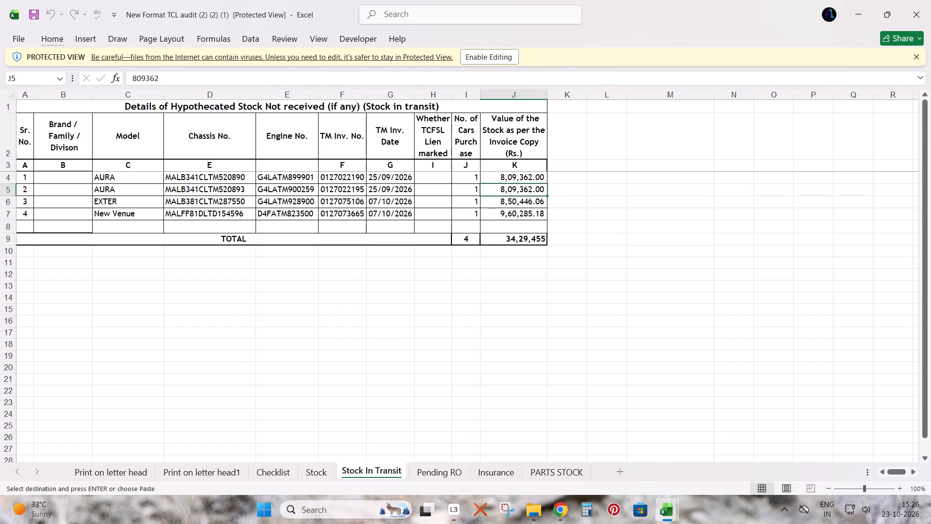
pyautogui.press('Down')
# Enter 1 as the No. of Cars Purchase in I5 and I6 of the current audit workbook's Stock In Transit sheet.
pyautogui.hotkey('alt', 'Tab')
pyautogui.press('Right')
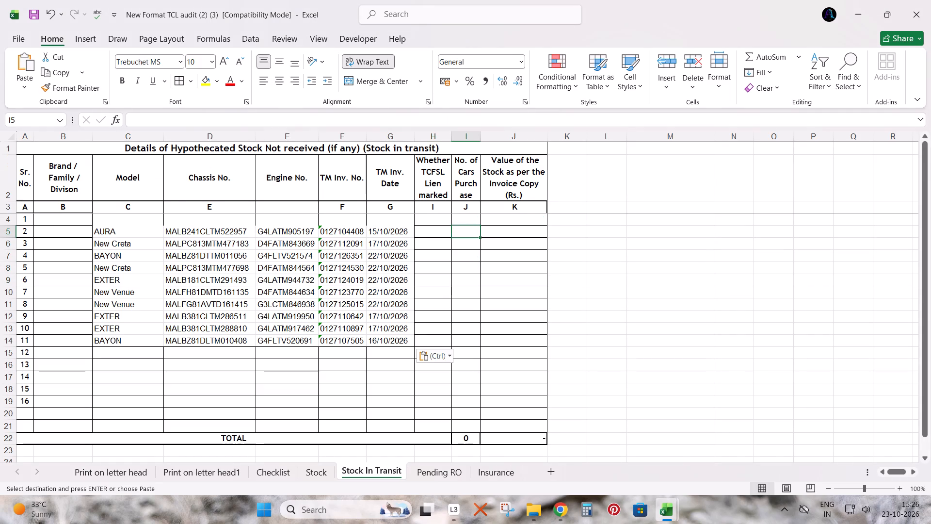
pyautogui.press('1')
pyautogui.press('Return')
pyautogui.press('1')
pyautogui.press('Return')
# Copy the HMI Invoice Amount values AH2:AH11 from Sheet2 into the Stock In Transit sheet's invoice value column, starting at J5.
pyautogui.press('Right')
pyautogui.press('Up')
pyautogui.press('Up')
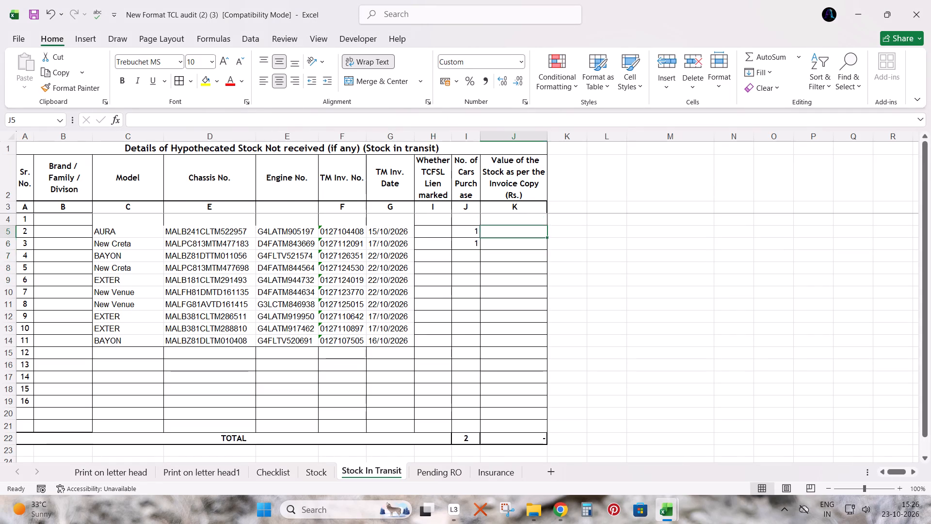
pyautogui.hotkey('alt', 'Tab')
pyautogui.hotkey('alt', 'Tab')
pyautogui.hotkey('alt', 'Tab')
pyautogui.hotkey('ctrl', 'Right')
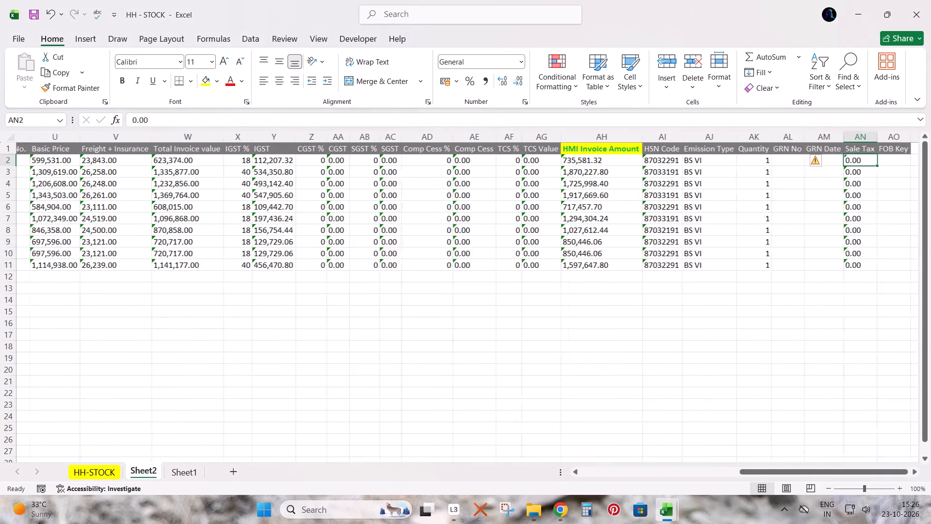
pyautogui.press('Up')
pyautogui.press('Left')
pyautogui.press('Left')
pyautogui.press('Left')
pyautogui.press('Left')
pyautogui.press('Left')
pyautogui.press('Down')
pyautogui.press('Left')
pyautogui.press('Up')
pyautogui.press('Down')
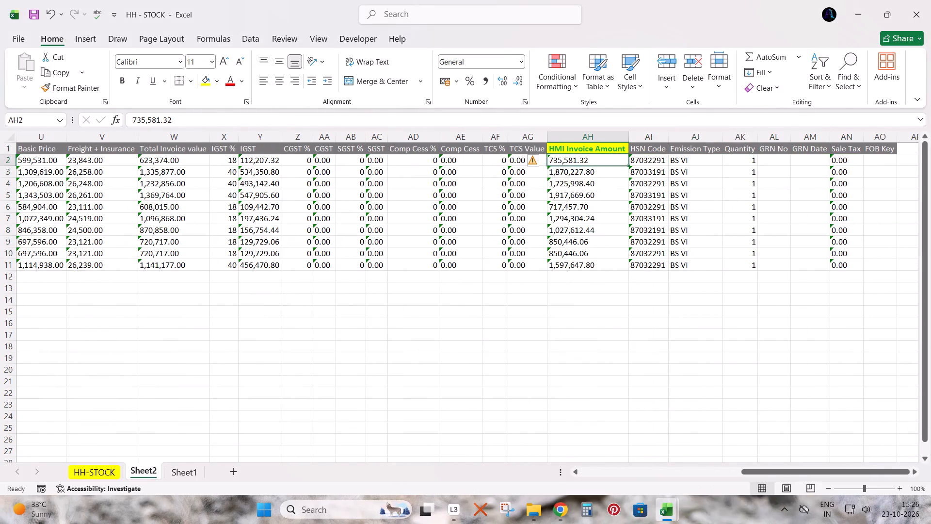
pyautogui.hotkey('ctrl', 'shift', 'Down')
pyautogui.hotkey('ctrl', 'c')
pyautogui.hotkey('alt', 'Tab')
pyautogui.hotkey('alt', 'Tab')
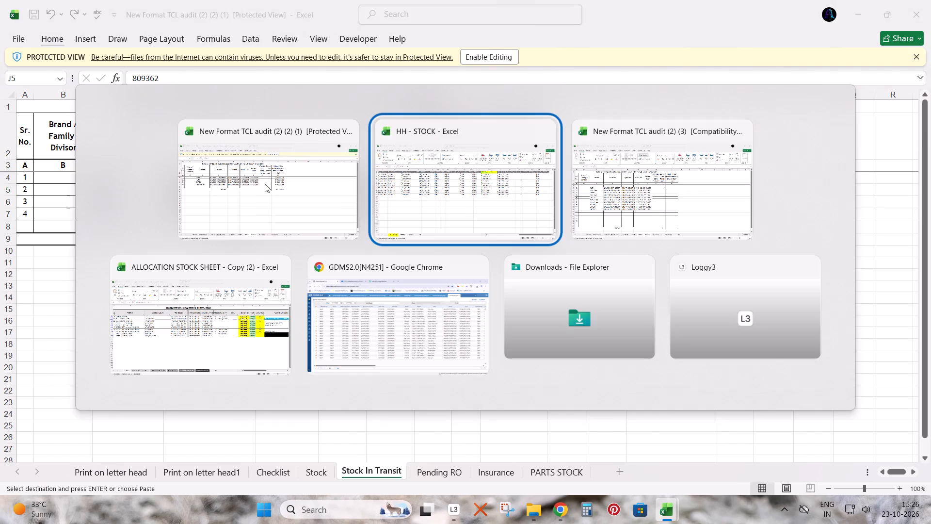
pyautogui.hotkey('alt', 'Tab')
pyautogui.hotkey('ctrl', 'v')
pyautogui.press('Down')
pyautogui.press('Up')
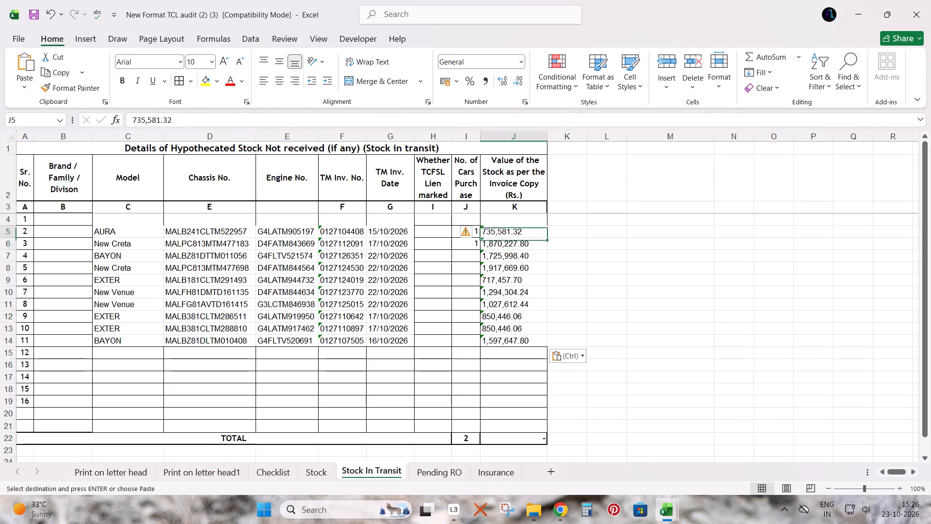
# Convert the text-stored invoice values in J5:J14 to numbers.
pyautogui.hotkey('ctrl', 'shift', 'Down')
pyautogui.click(469, 230)
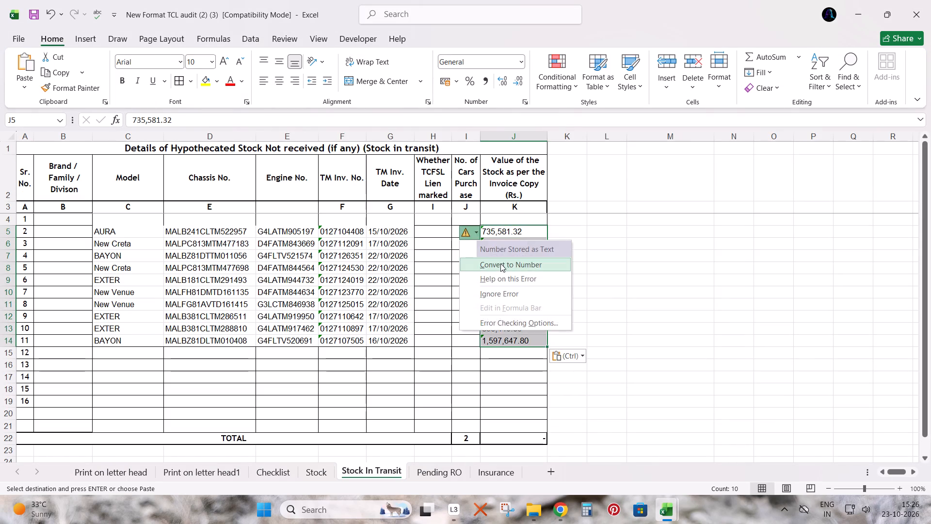
pyautogui.click(500, 263)
pyautogui.click(201, 275)
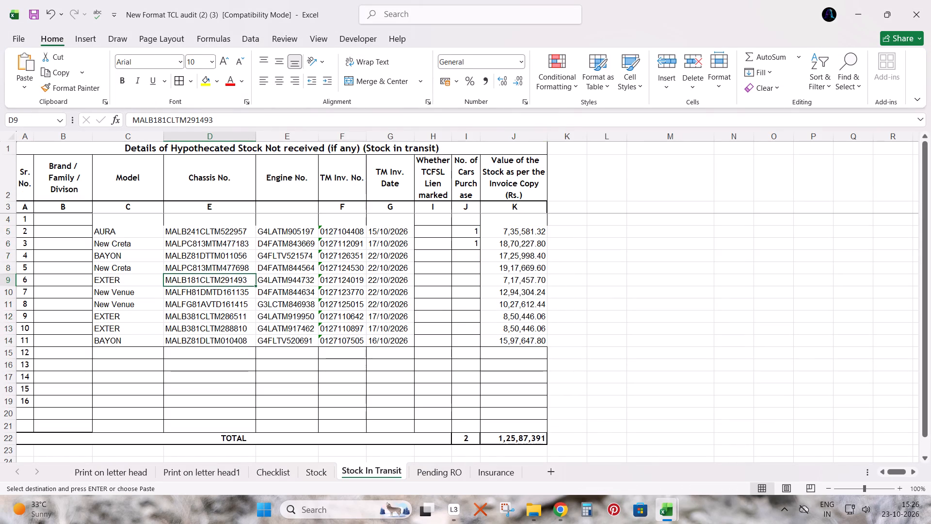
# Convert the text-stored TM invoice numbers in F5:F14 to numbers.
pyautogui.click(341, 228)
pyautogui.hotkey('ctrl', 'shift', 'Down')
pyautogui.click(309, 239)
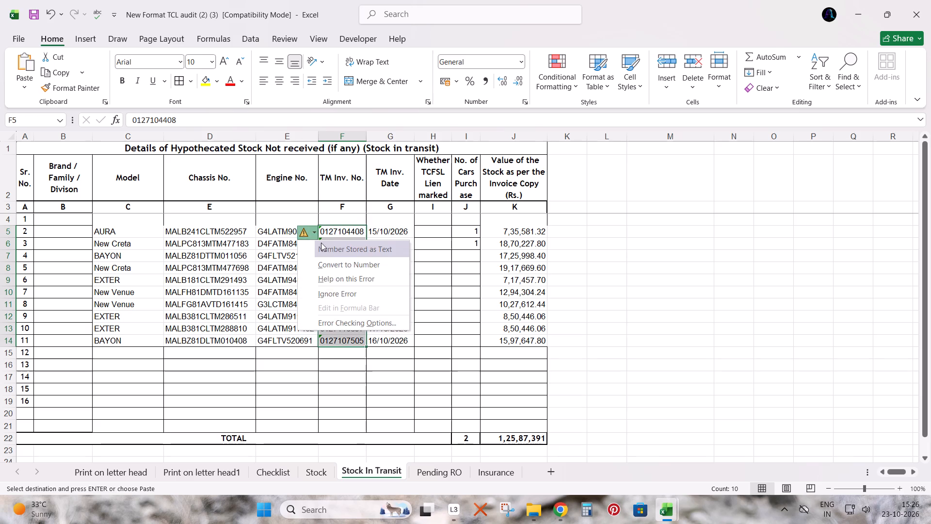
pyautogui.click(332, 262)
# Save the audit workbook.
pyautogui.hotkey('ctrl', 'Left')
pyautogui.press('Left')
pyautogui.press('Down')
pyautogui.press('Left')
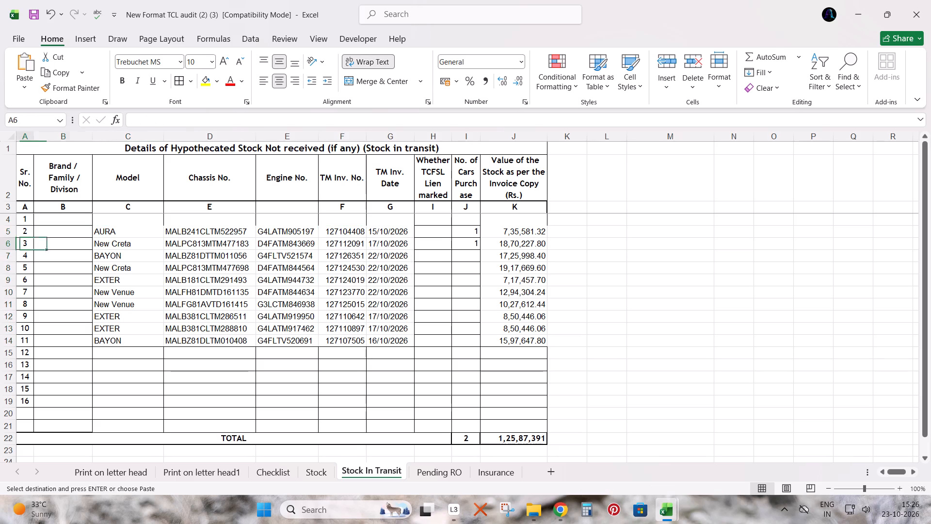
pyautogui.press('Right')
pyautogui.press('Right')
pyautogui.hotkey('ctrl', 'Down')
pyautogui.hotkey('ctrl', 's')
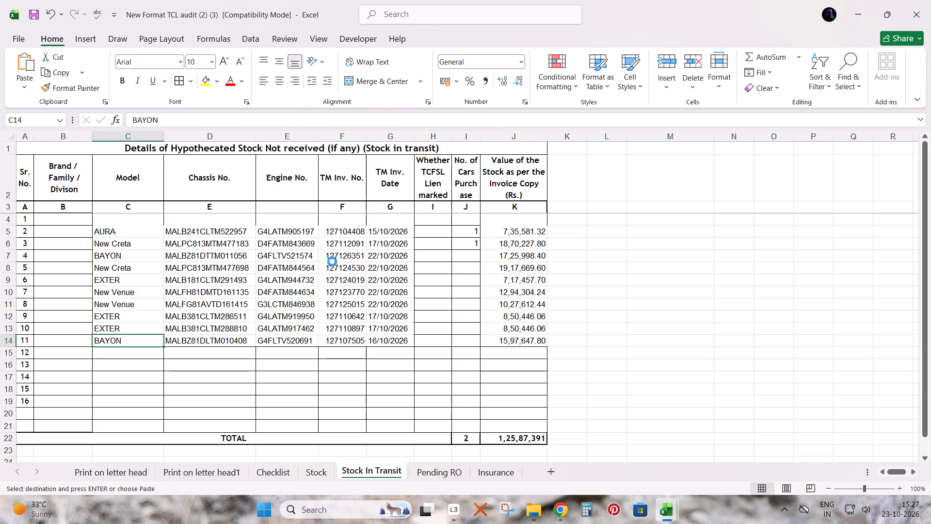
# Apply row 4's formatting to the vehicle rows 5 to 14 using Format Painter.
pyautogui.click(10, 217)
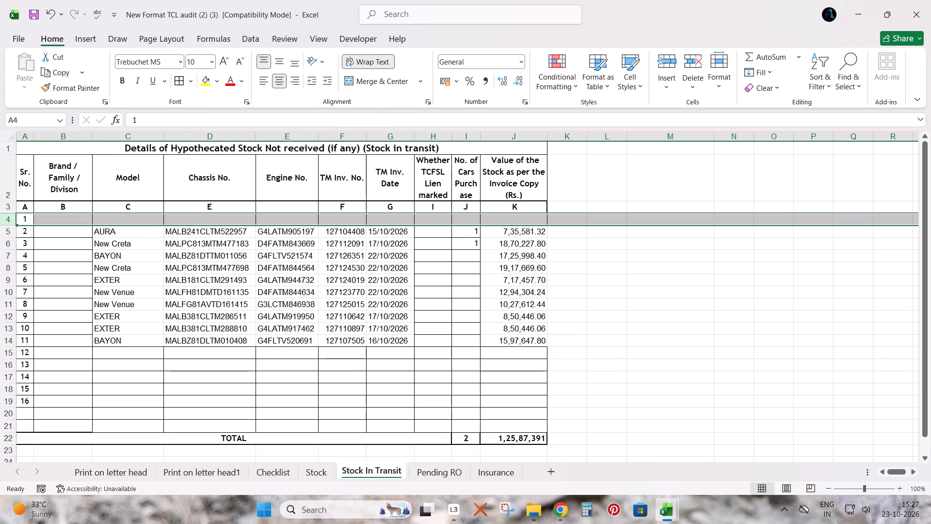
pyautogui.click(74, 93)
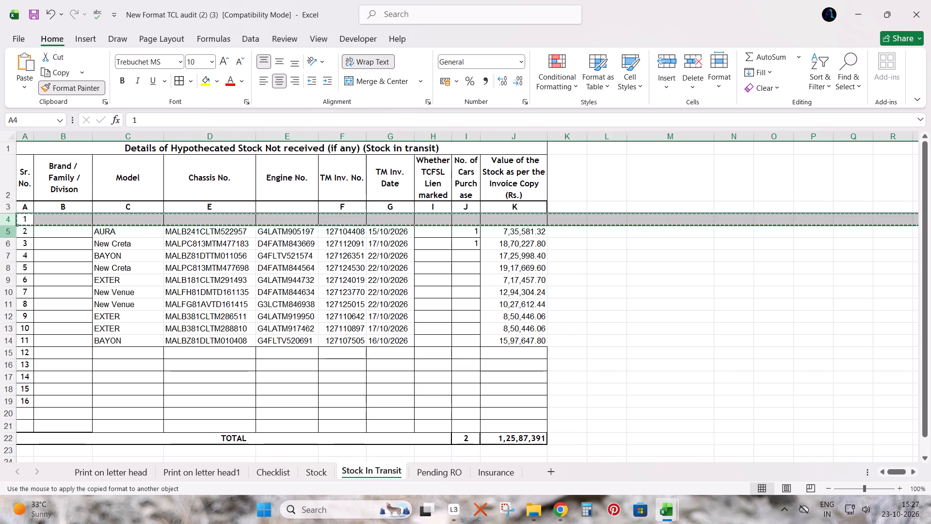
pyautogui.moveTo(7, 231); pyautogui.dragTo(16, 340)
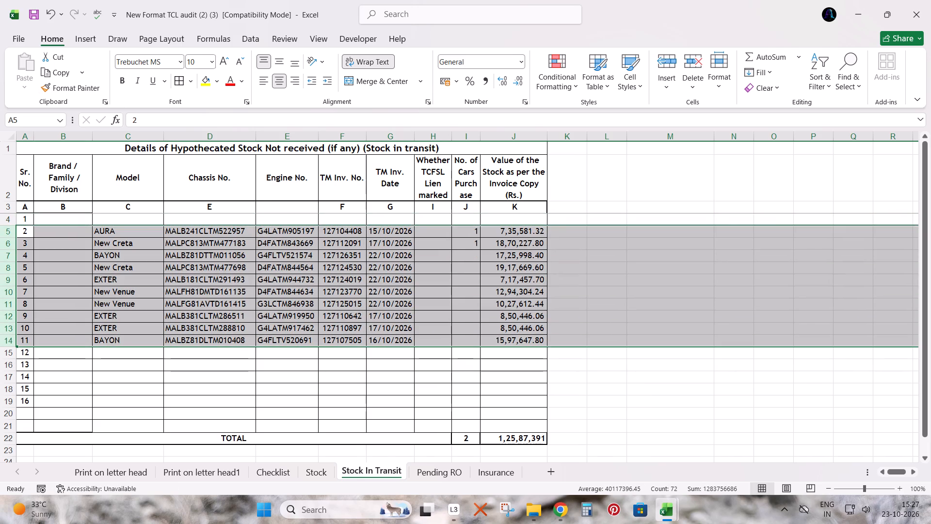
# Renumber the first two vehicle rows by setting Sr. No. to 1 in A5 and 2 in A6.
pyautogui.click(27, 230)
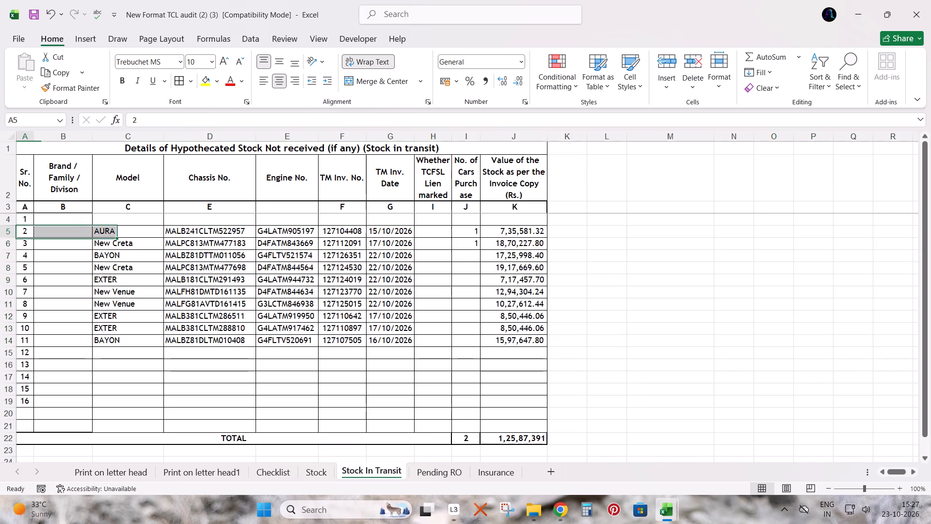
pyautogui.press('1')
pyautogui.press('Return')
pyautogui.press('2')
pyautogui.press('Up')
# Delete the row without vehicle details, row 4, above the AURA record.
pyautogui.press('Up')
pyautogui.hotkey('shift', 'space')
pyautogui.hotkey('ctrl', '-')
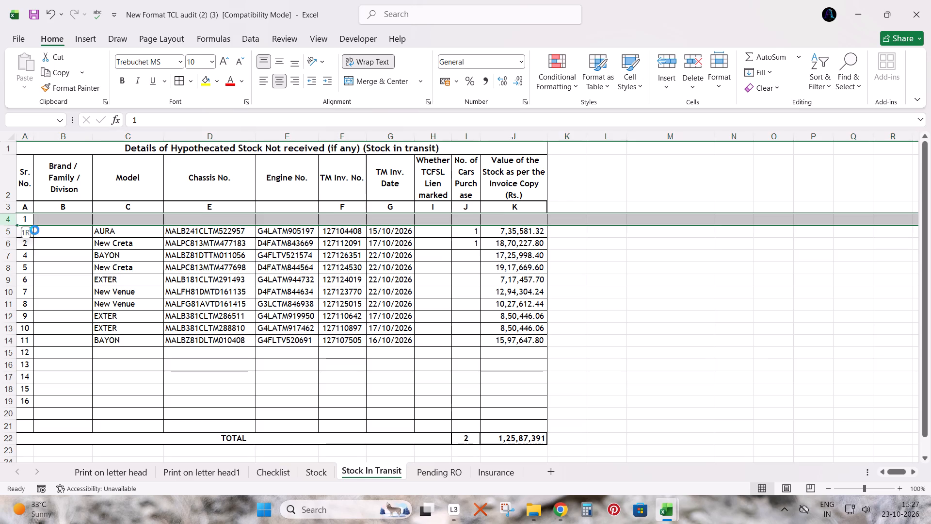
# Extend the serial number series from A4:A5 down the Sr. No. column and save the workbook.
pyautogui.press('Down')
pyautogui.hotkey('shift', 'Up')
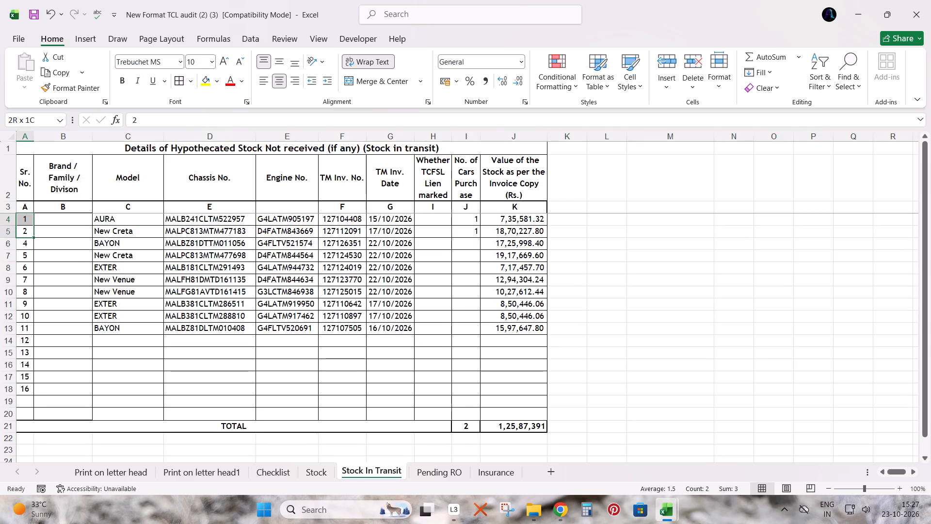
pyautogui.moveTo(32, 237); pyautogui.dragTo(25, 393)
pyautogui.click(58, 360)
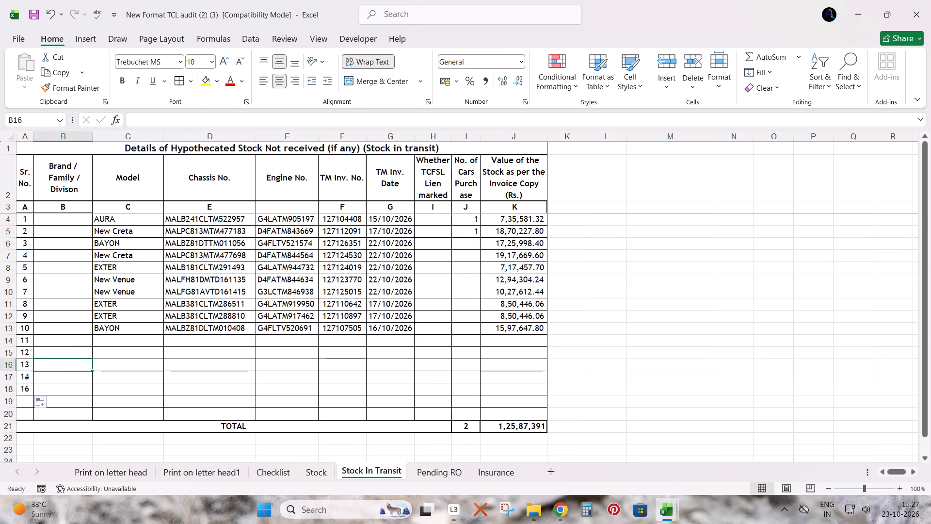
pyautogui.hotkey('ctrl', 's')
# Switch to GDMS in Chrome, rerun the Dealer Order Status search for 01/10/2026 to 23/10/2026, and export the results to Excel.
pyautogui.click(550, 507)
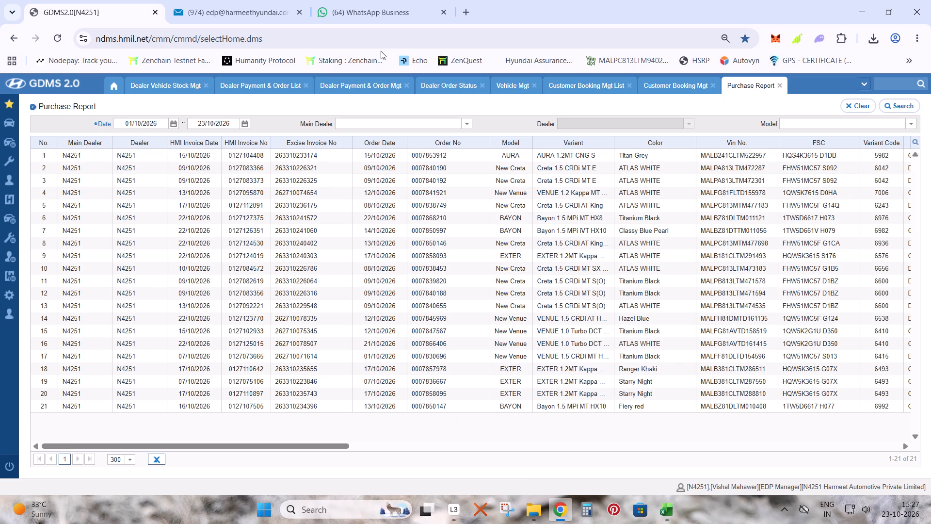
pyautogui.click(431, 88)
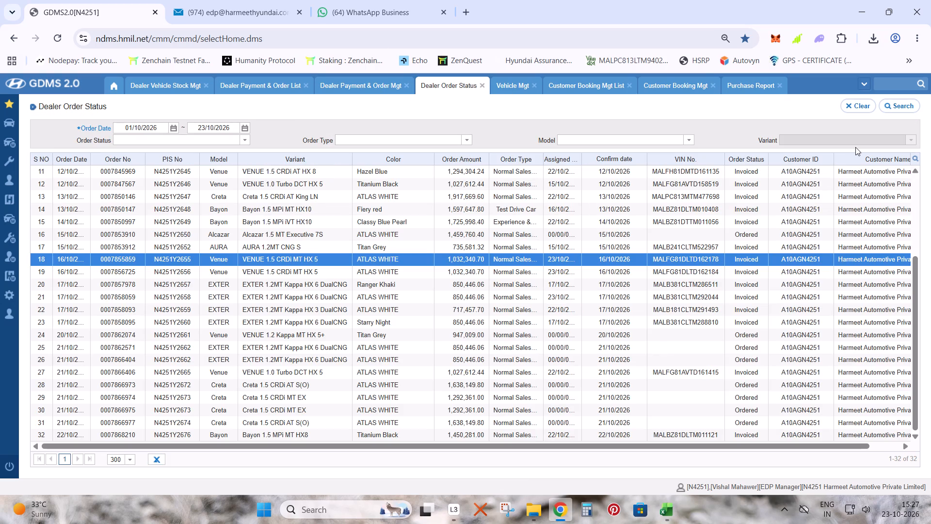
pyautogui.click(888, 109)
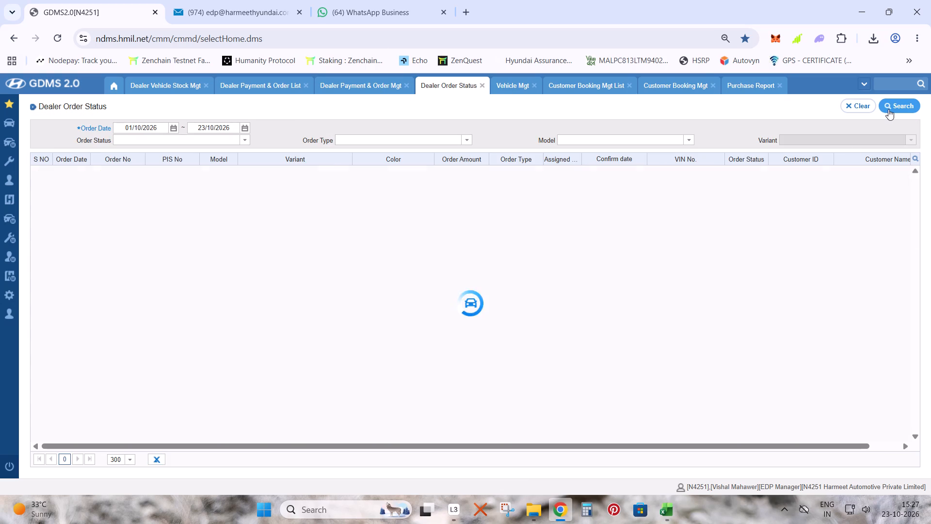
pyautogui.scroll(-2, 915, 261)
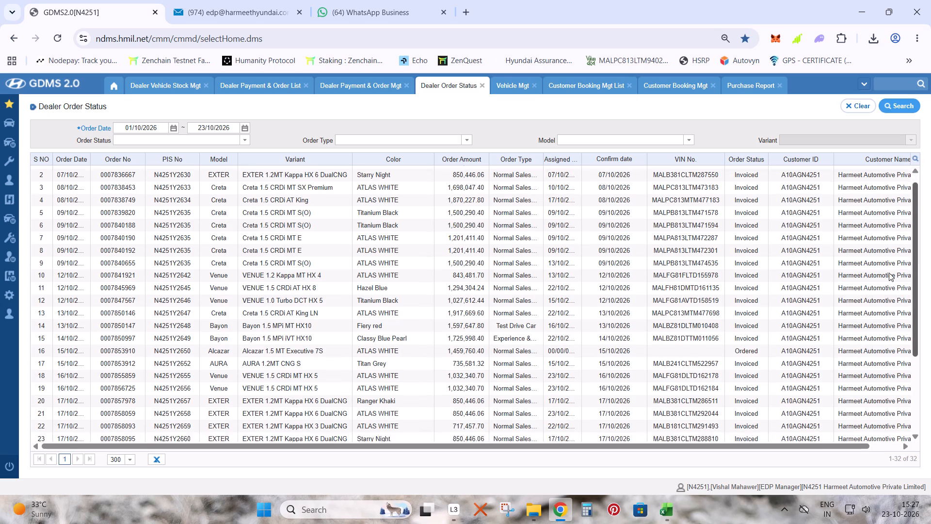
pyautogui.scroll(-5, 889, 273)
pyautogui.scroll(-3, 722, 400)
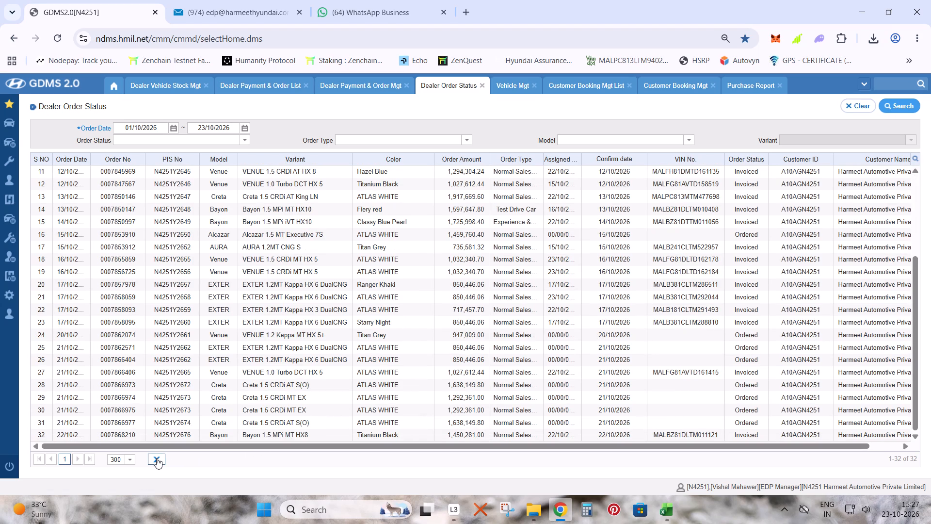
pyautogui.click(157, 458)
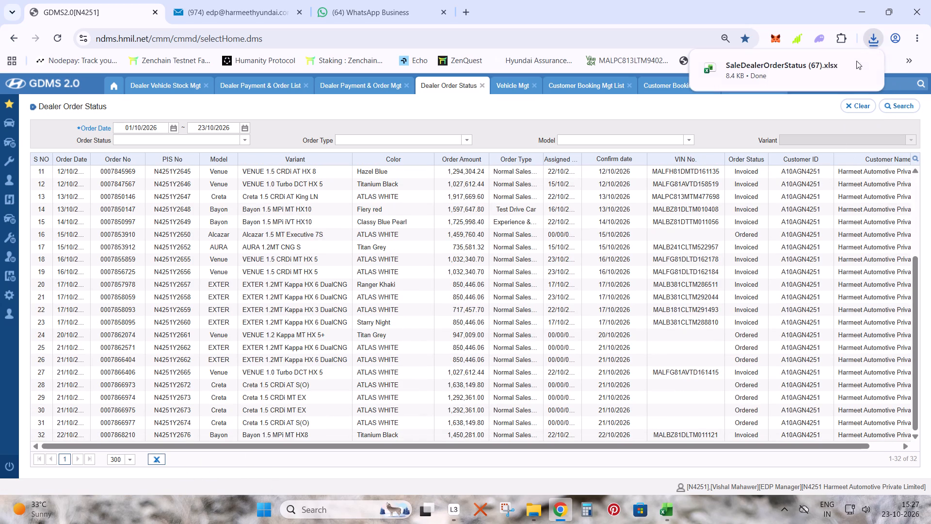
# Open the exported SaleDealerOrderStatus (67) workbook in Excel and enable editing.
pyautogui.click(823, 70)
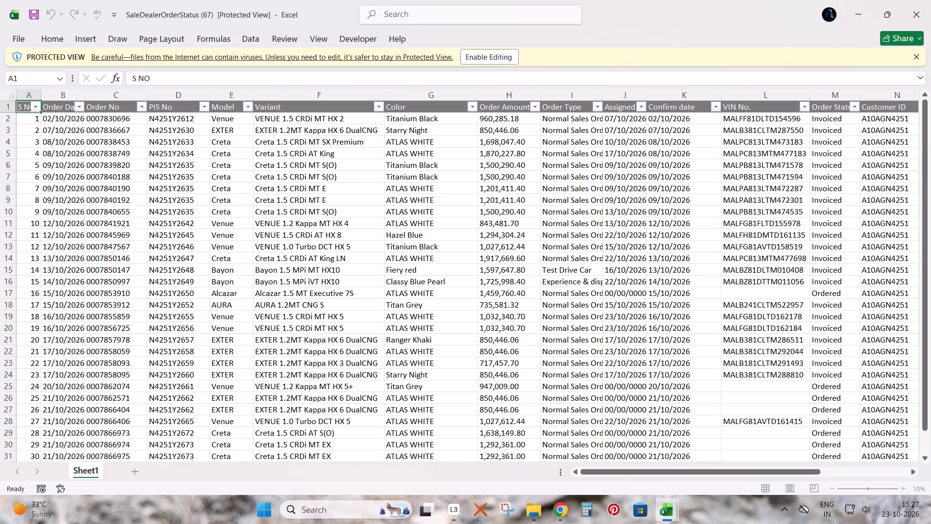
pyautogui.click(487, 53)
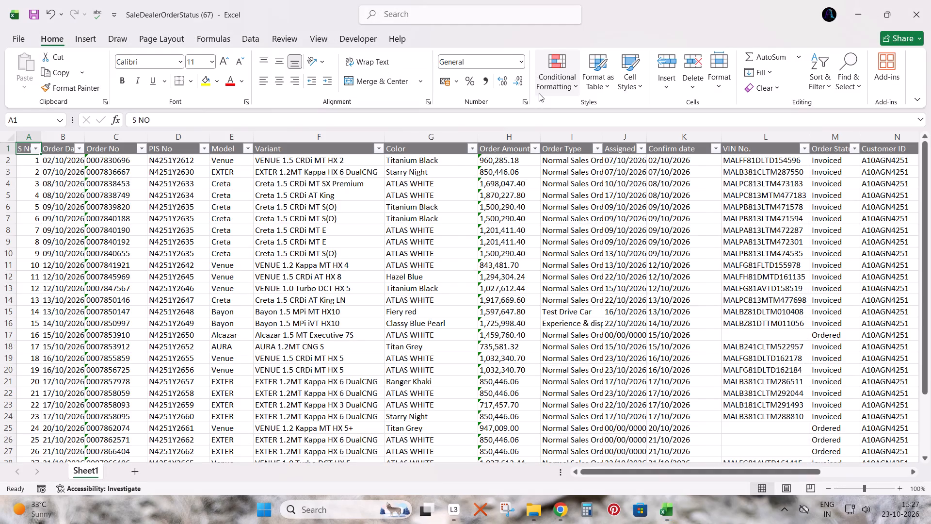
# Reapply the header-row filters in the export and filter the VIN No. column to show only blank entries.
pyautogui.hotkey('ctrl', 'shift', ';')
pyautogui.press('Escape')
pyautogui.hotkey('ctrl', 'shift', 'l')
pyautogui.hotkey('ctrl', 'shift', 'l')
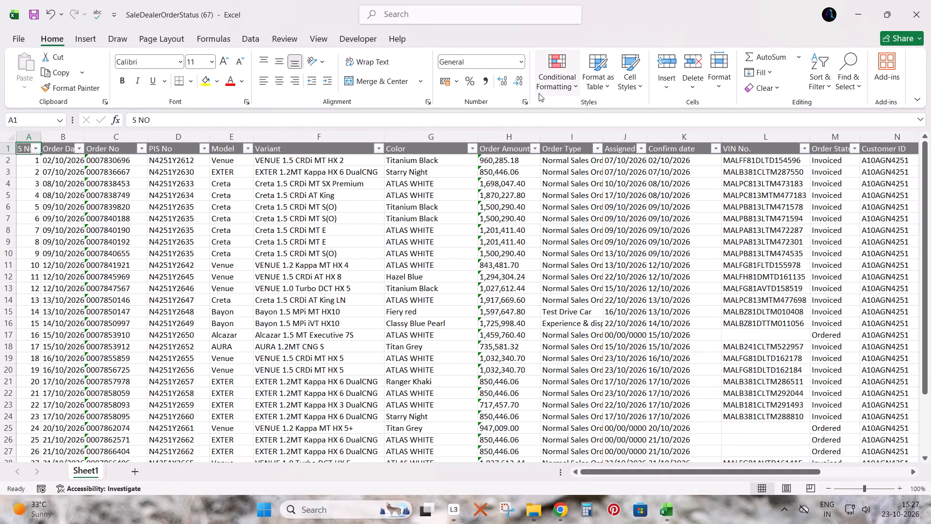
pyautogui.hotkey('ctrl', 'shift', 'l')
pyautogui.press('Right')
pyautogui.press('Right')
pyautogui.press('Right')
pyautogui.press('Right')
pyautogui.press('Right')
pyautogui.press('Right')
pyautogui.press('Right')
pyautogui.press('Right')
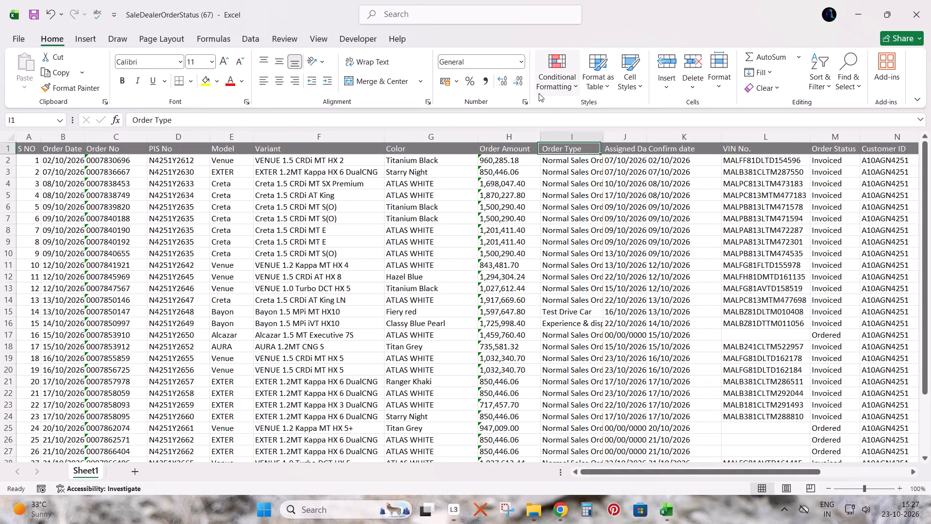
pyautogui.press('Right')
pyautogui.press('Right')
pyautogui.press('Right')
pyautogui.hotkey('shift', 'space')
pyautogui.hotkey('ctrl', 'shift', 'l')
pyautogui.hotkey('alt', 'Down')
pyautogui.press('Down')
pyautogui.press('Down')
pyautogui.press('Down')
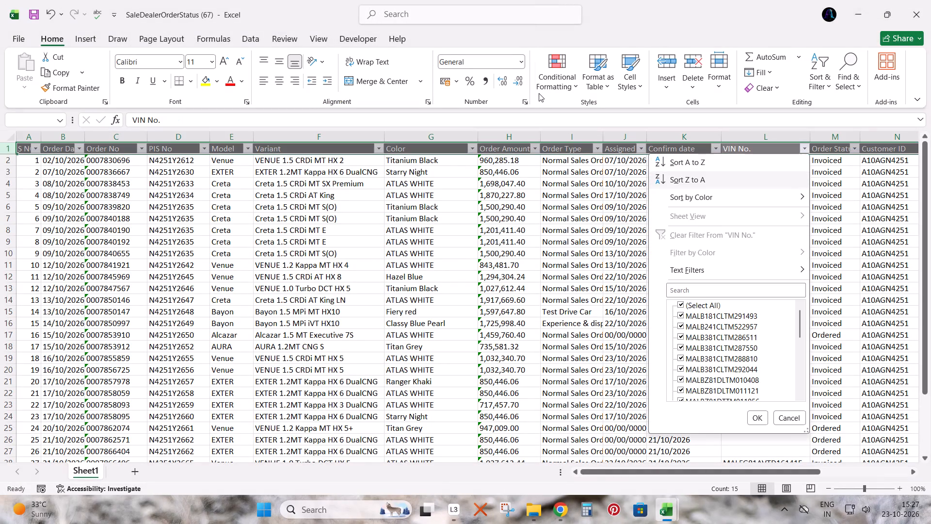
pyautogui.press('Down')
pyautogui.press('Down')
pyautogui.press('Down')
pyautogui.press('Down')
pyautogui.press('Down')
pyautogui.write('bl')
pyautogui.press('Return')
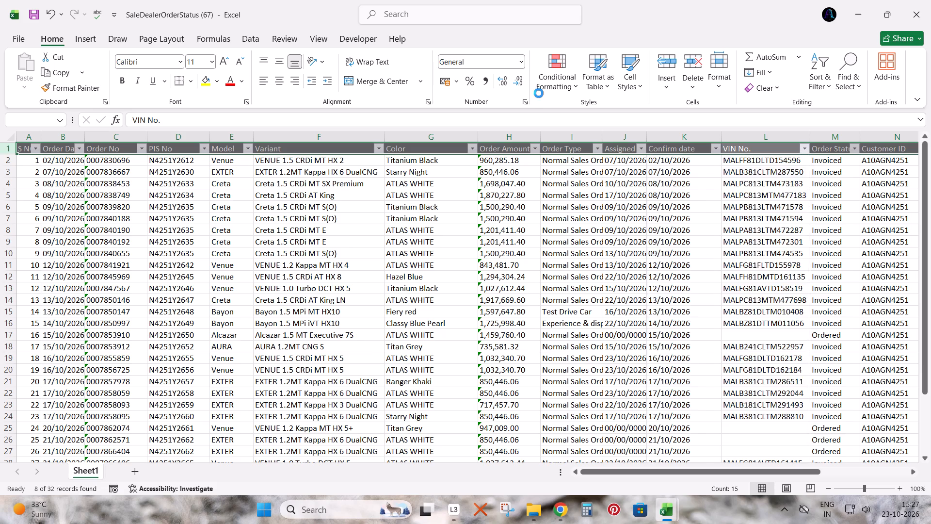
pyautogui.press('Down')
pyautogui.press('Down')
pyautogui.press('Left')
pyautogui.press('Up')
pyautogui.press('Up')
pyautogui.press('Down')
pyautogui.hotkey('ctrl', 'shift', 'Down')
# Switch to the TCL audit workbook and insert four rows at row 19 of Stock In Transit, above the TOTAL row.
pyautogui.hotkey('alt', 'Tab')
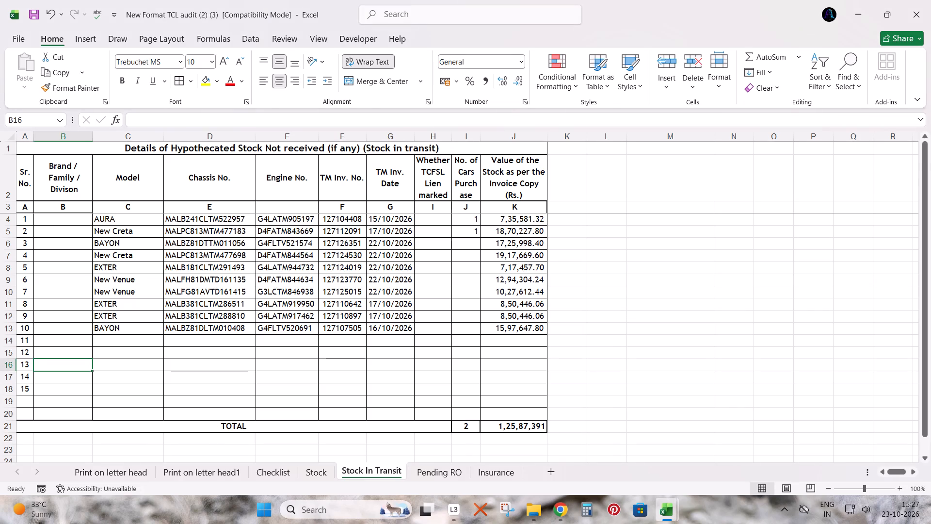
pyautogui.scroll(-1, 319, 265)
pyautogui.press('Escape')
pyautogui.press('Escape')
pyautogui.click(107, 359)
pyautogui.hotkey('shift', 'space')
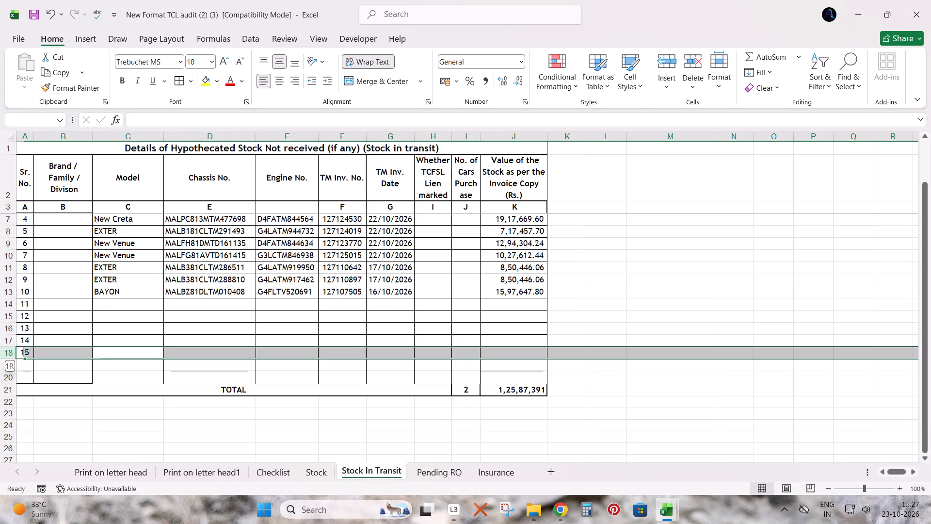
pyautogui.press('Down')
pyautogui.hotkey('shift', 'space')
pyautogui.hotkey('ctrl', '+')
pyautogui.hotkey('ctrl', '+')
pyautogui.hotkey('ctrl', '+')
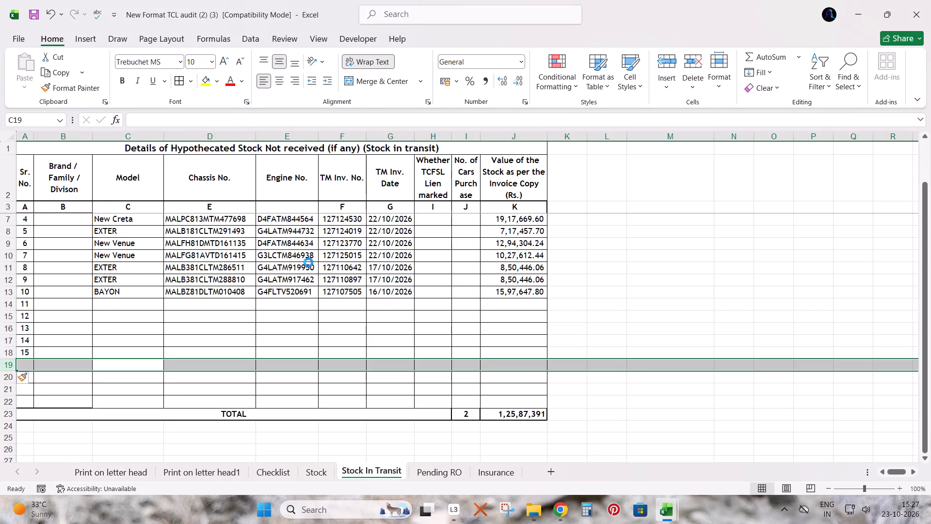
pyautogui.hotkey('ctrl', '+')
# Copy the filtered Model values from the order status export into the Stock In Transit Model column, starting at C14.
pyautogui.press('Right')
pyautogui.press('Up')
pyautogui.press('Left')
pyautogui.press('Up')
pyautogui.press('Left')
pyautogui.hotkey('alt', 'Tab')
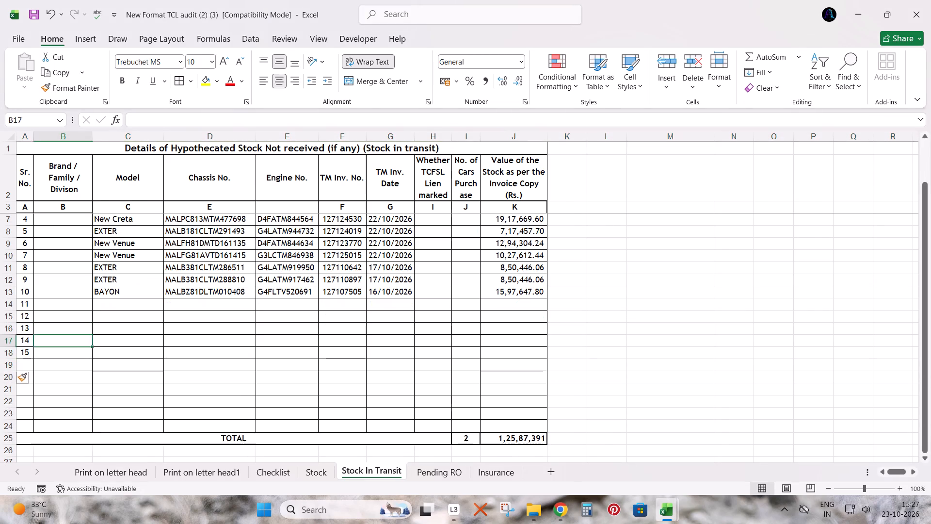
pyautogui.press('Up')
pyautogui.press('Left')
pyautogui.press('Left')
pyautogui.press('Left')
pyautogui.press('Left')
pyautogui.press('Left')
pyautogui.press('Left')
pyautogui.press('Down')
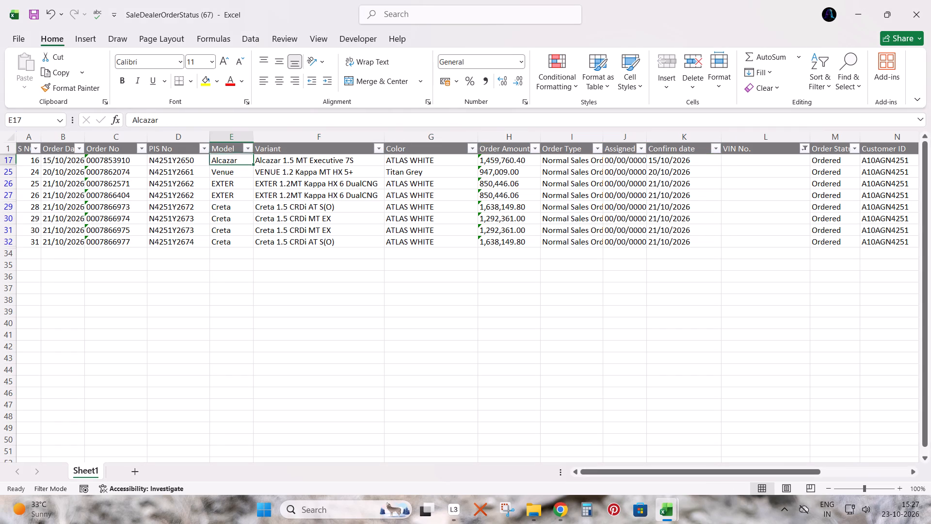
pyautogui.hotkey('ctrl', 'shift', 'Down')
pyautogui.hotkey('ctrl', 'c')
pyautogui.hotkey('alt', 'Tab')
pyautogui.press('Up')
pyautogui.press('Right')
pyautogui.press('Up')
pyautogui.press('Up')
pyautogui.press('Up')
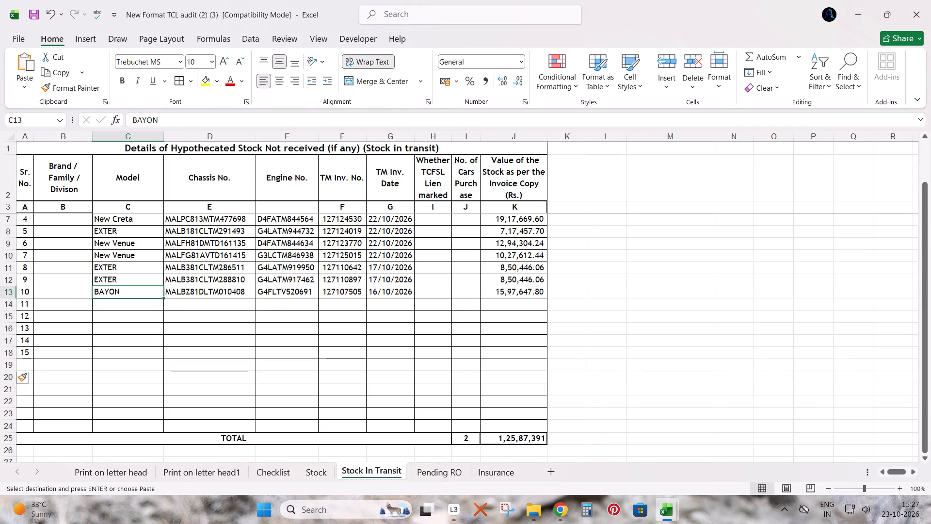
pyautogui.press('Down')
pyautogui.hotkey('ctrl', 'v')
# Copy the filtered Order No values from the export into the TM Inv. No. column, starting at F14.
pyautogui.press('Right')
pyautogui.hotkey('alt', 'Tab')
pyautogui.press('Right')
pyautogui.press('Right')
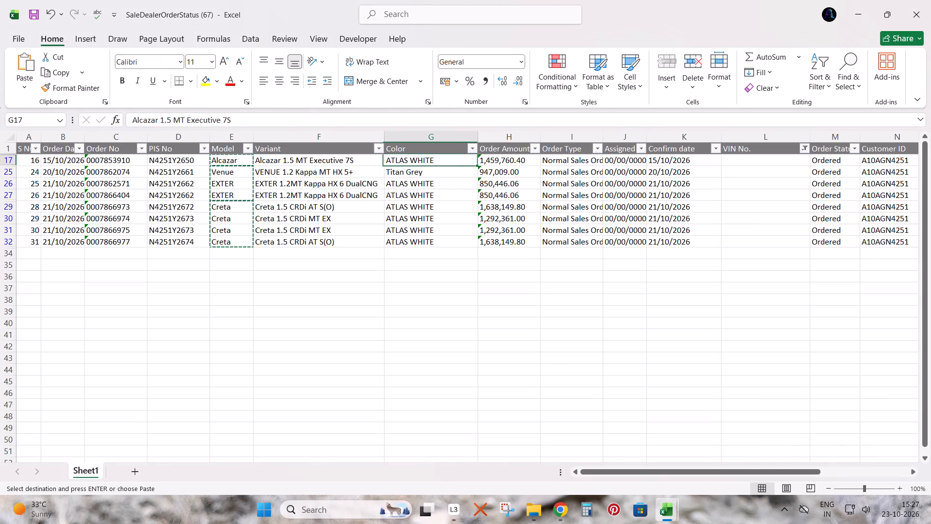
pyautogui.press('Right')
pyautogui.press('Right')
pyautogui.press('Right')
pyautogui.press('Down')
pyautogui.press('Right')
pyautogui.press('Up')
pyautogui.press('Right')
pyautogui.hotkey('alt', 'Tab')
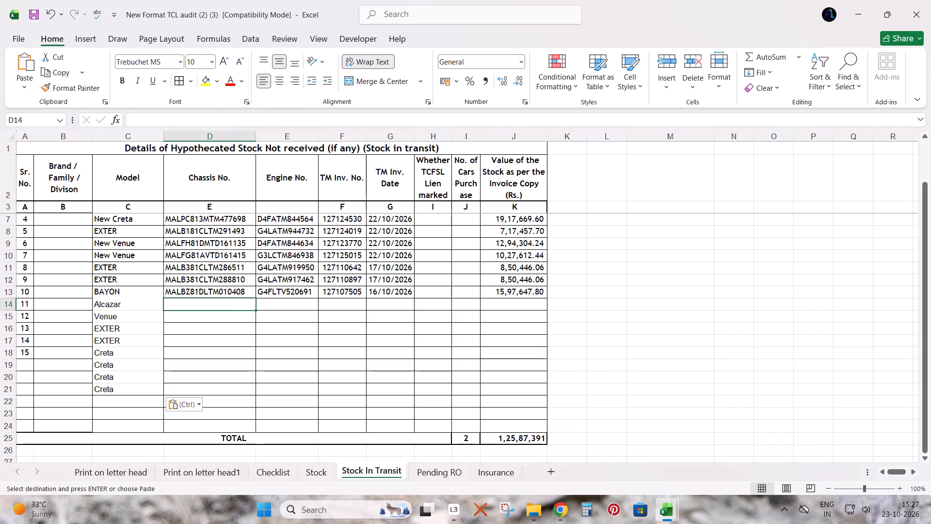
pyautogui.press('Right')
pyautogui.press('Right')
pyautogui.hotkey('alt', 'Tab')
pyautogui.press('Up')
pyautogui.press('Left')
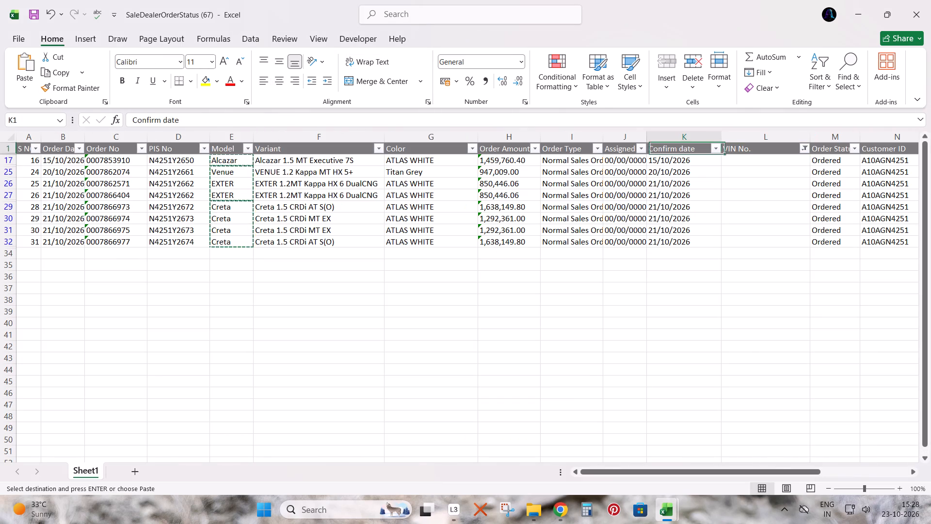
pyautogui.press('Down')
pyautogui.press('Left')
pyautogui.press('Up')
pyautogui.press('Left')
pyautogui.press('Left')
pyautogui.press('Left')
pyautogui.press('Left')
pyautogui.press('Left')
pyautogui.press('Left')
pyautogui.press('Down')
pyautogui.press('Left')
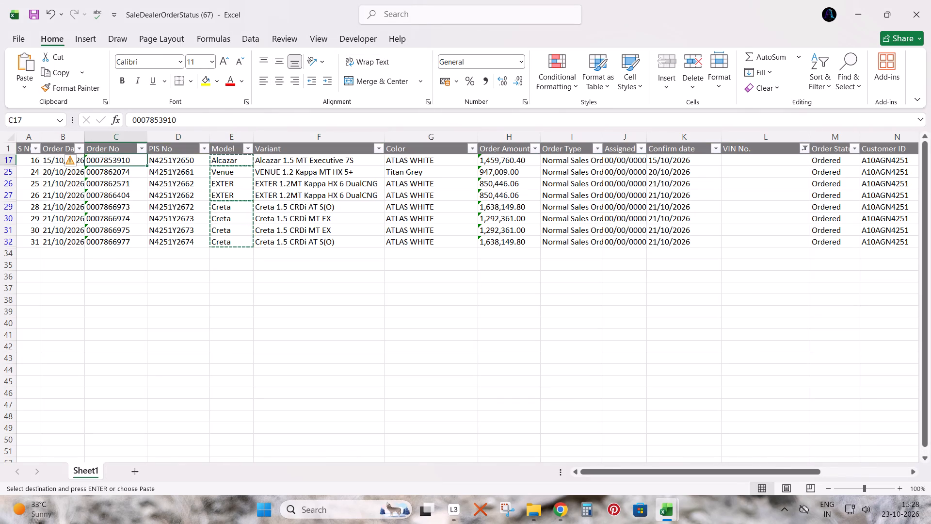
pyautogui.hotkey('ctrl', 'shift', 'Down')
pyautogui.hotkey('ctrl', 'c')
pyautogui.hotkey('alt', 'Tab')
pyautogui.hotkey('ctrl', 'v')
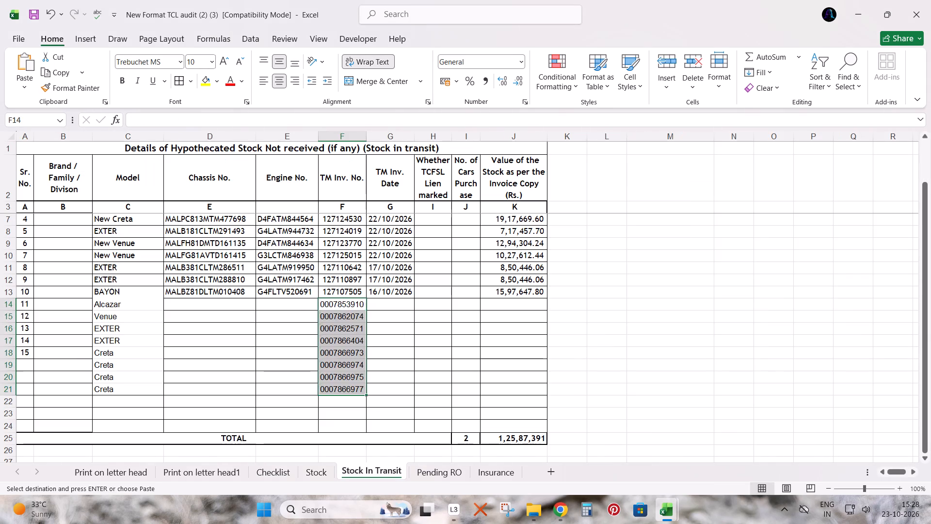
# Copy the filtered Order Date values from the export into the TM Inv. Date column, starting at G14.
pyautogui.press('Right')
pyautogui.hotkey('alt', 'Tab')
pyautogui.press('Right')
pyautogui.press('Up')
pyautogui.press('Left')
pyautogui.press('Down')
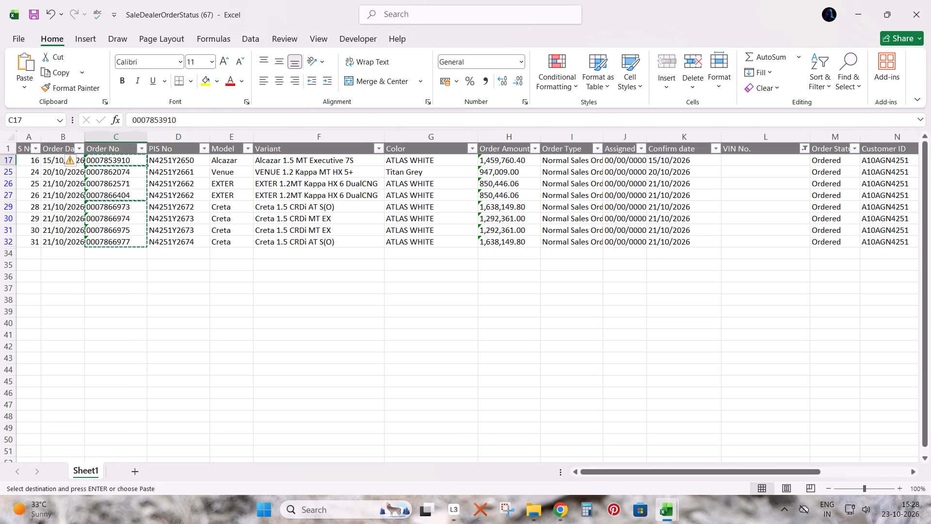
pyautogui.press('Left')
pyautogui.hotkey('ctrl', 'shift', 'Down')
pyautogui.hotkey('ctrl', 'c')
pyautogui.hotkey('alt', 'Tab')
pyautogui.hotkey('ctrl', 'v')
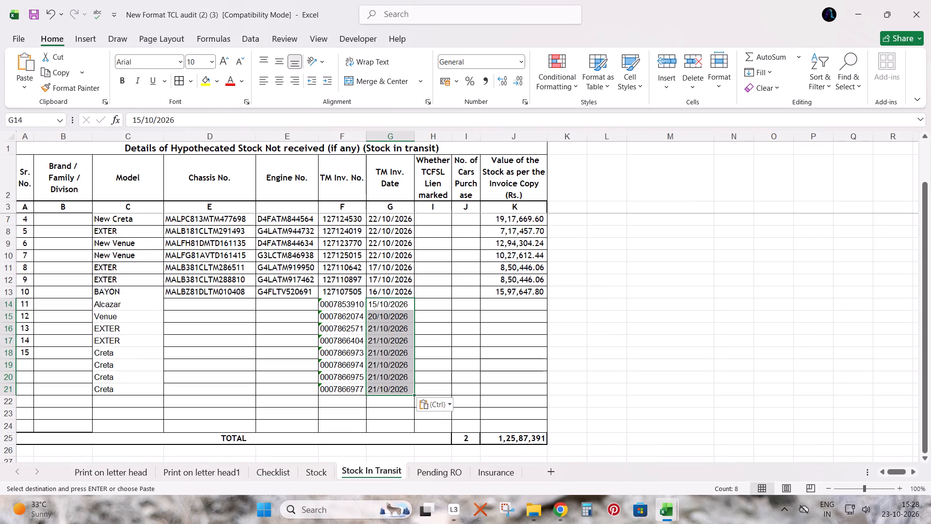
# Copy the filtered Order Amount values from the export into the stock value column, starting at J14.
pyautogui.hotkey('alt', 'Tab')
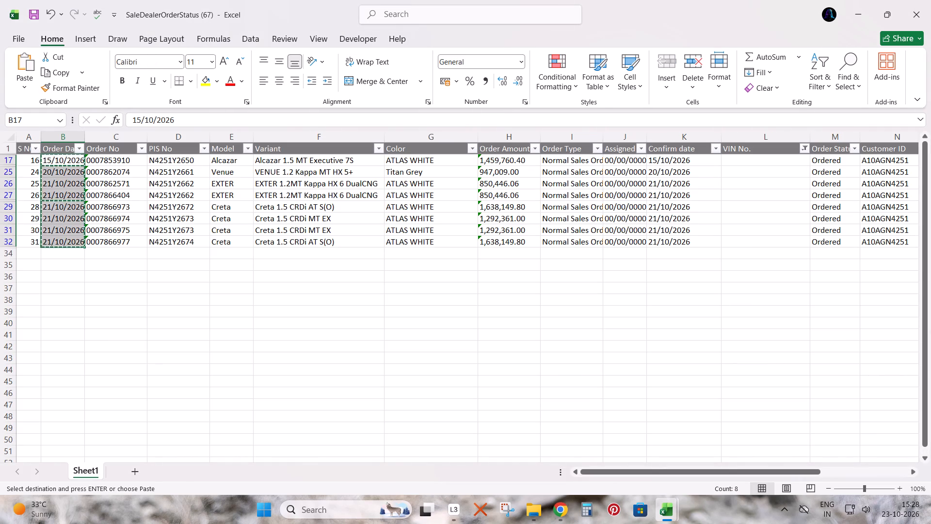
pyautogui.press('Right')
pyautogui.press('Right')
pyautogui.press('Right')
pyautogui.press('Right')
pyautogui.press('Right')
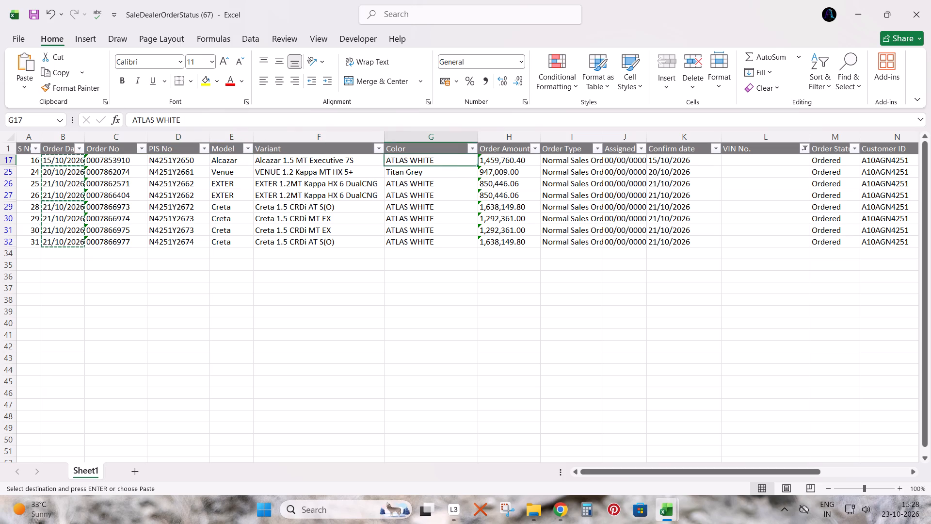
pyautogui.press('Right')
pyautogui.hotkey('ctrl', 'shift', 'Down')
pyautogui.hotkey('ctrl', 'c')
pyautogui.hotkey('alt', 'Tab')
pyautogui.press('Right')
pyautogui.press('Right')
pyautogui.press('Right')
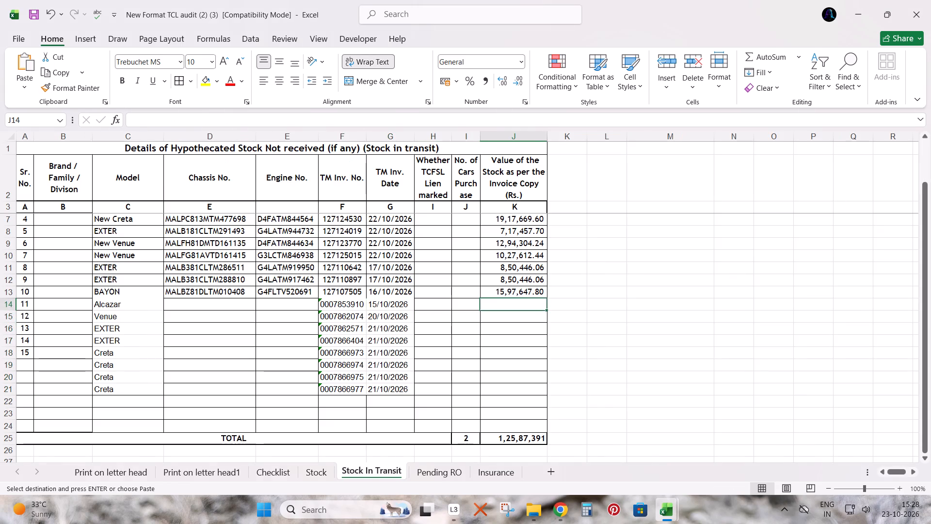
pyautogui.hotkey('ctrl', 'v')
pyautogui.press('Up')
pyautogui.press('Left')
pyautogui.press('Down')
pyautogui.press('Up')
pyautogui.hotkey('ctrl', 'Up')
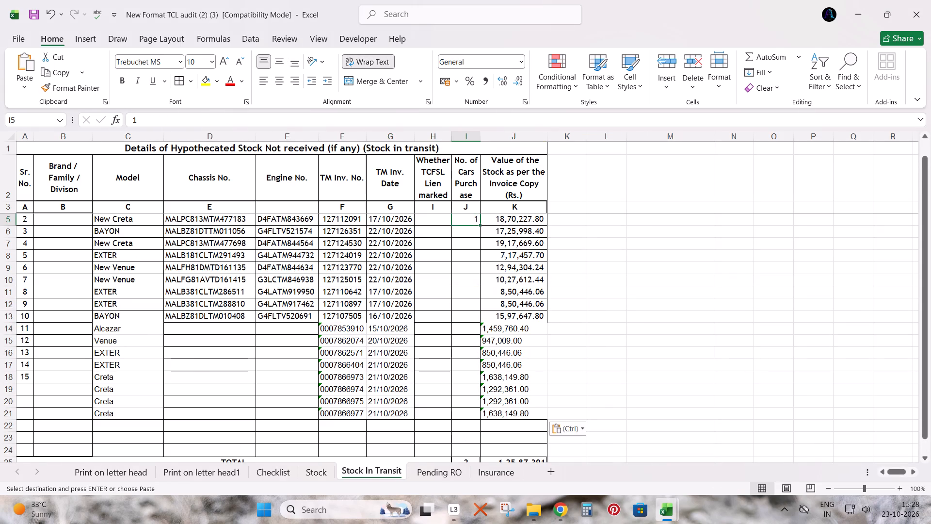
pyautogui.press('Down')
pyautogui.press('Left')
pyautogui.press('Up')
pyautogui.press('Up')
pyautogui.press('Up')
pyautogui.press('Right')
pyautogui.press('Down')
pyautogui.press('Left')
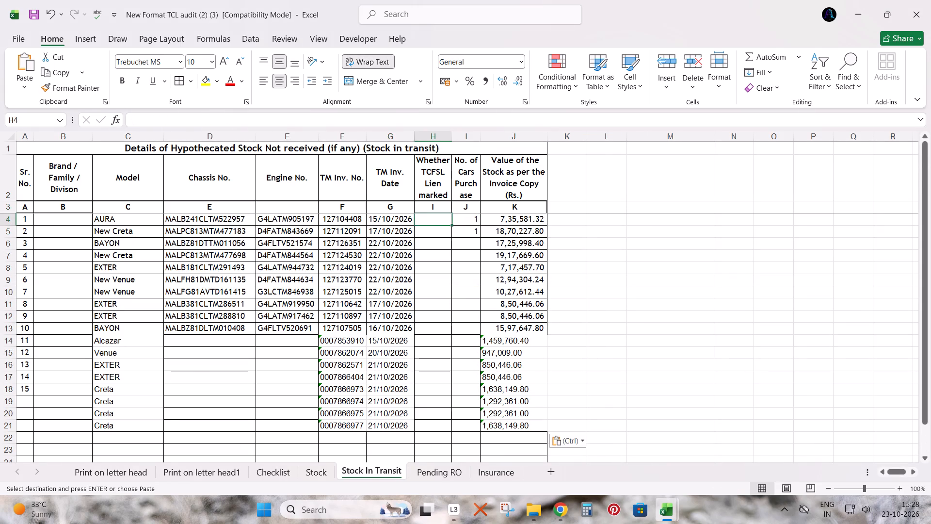
# Apply the formatting of the BAYON row, row 13, to the pasted vehicle rows 14 to 21.
pyautogui.click(177, 329)
pyautogui.hotkey('shift', 'space')
pyautogui.click(107, 328)
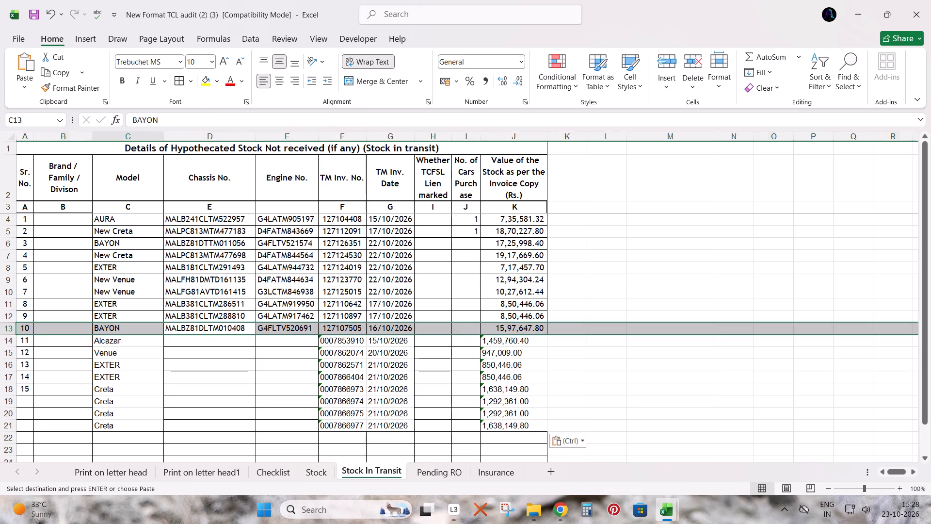
pyautogui.hotkey('shift', 'space')
pyautogui.click(94, 84)
pyautogui.hotkey('ctrl', 'shift', 'Down')
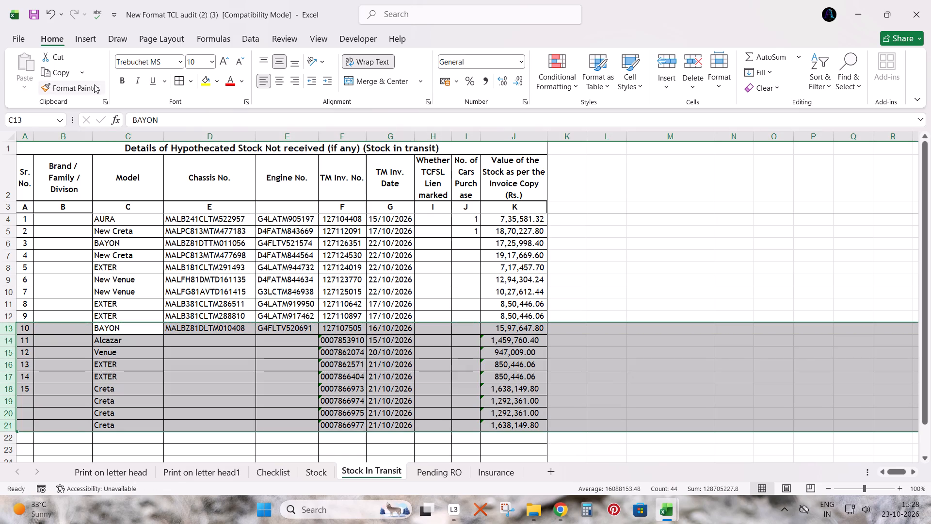
# Extend the serial number series from A17:A18 down to A21.
pyautogui.moveTo(25, 378); pyautogui.dragTo(27, 393)
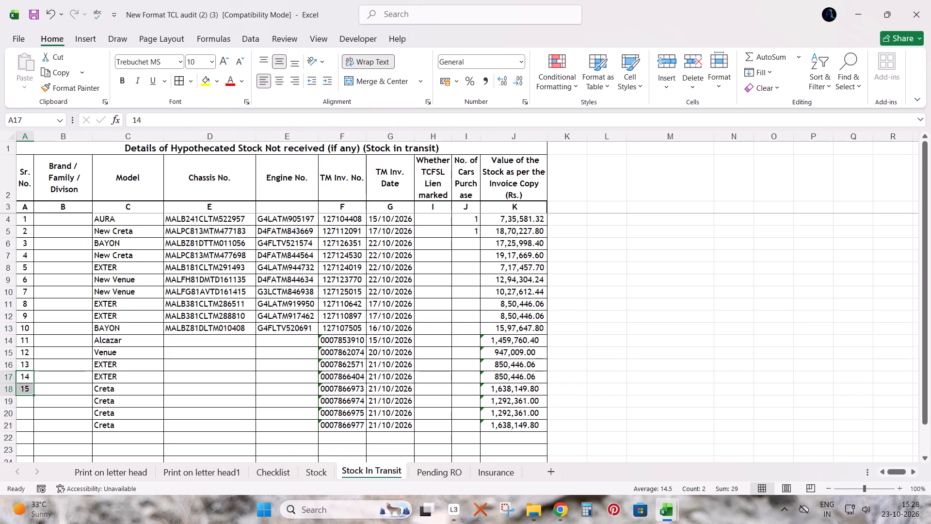
pyautogui.moveTo(33, 395); pyautogui.dragTo(35, 428)
# Delete two blank rows, 22 and 23, below the last Creta record.
pyautogui.scroll(-2, 96, 429)
pyautogui.moveTo(114, 364); pyautogui.dragTo(118, 383)
pyautogui.hotkey('shift', 'space')
pyautogui.hotkey('ctrl', '-')
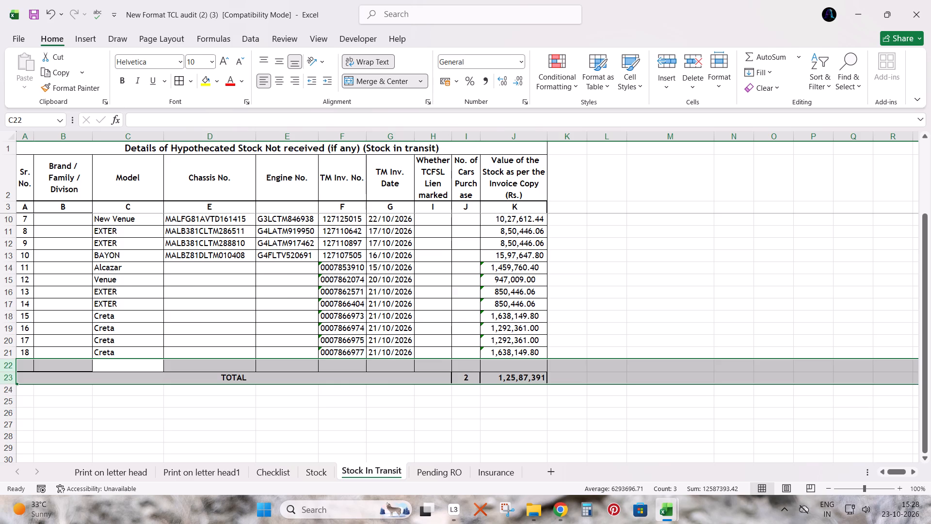
# Fill the No. of Cars Purchase value 1 from I4:I5 down to I21.
pyautogui.scroll(4, 469, 245)
pyautogui.moveTo(476, 216); pyautogui.dragTo(476, 229)
pyautogui.moveTo(480, 235); pyautogui.dragTo(480, 429)
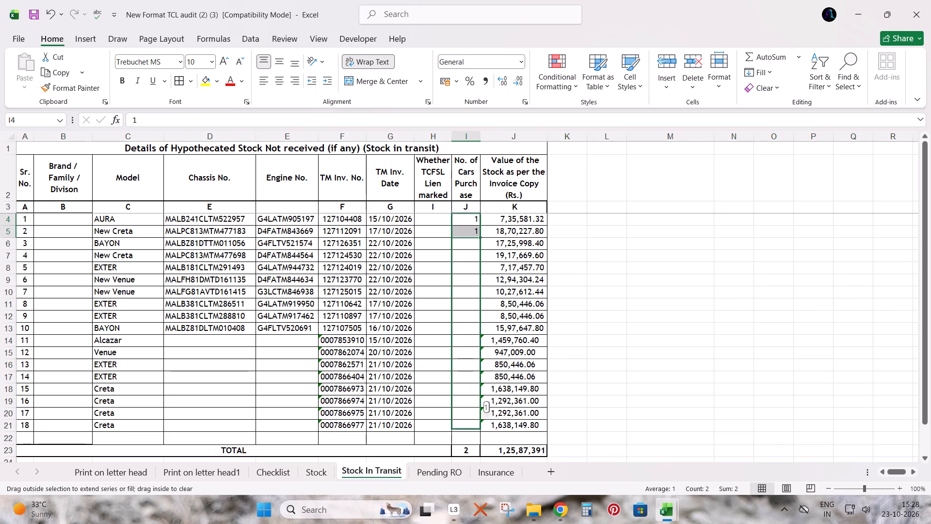
# Complete the fill of the No. of Cars Purchase value 1 down to I21.
pyautogui.moveTo(480, 429); pyautogui.dragTo(480, 431)
# Convert the text-stored TM invoice numbers in F14:F21 to numbers.
pyautogui.moveTo(341, 341); pyautogui.dragTo(347, 429)
pyautogui.click(305, 344)
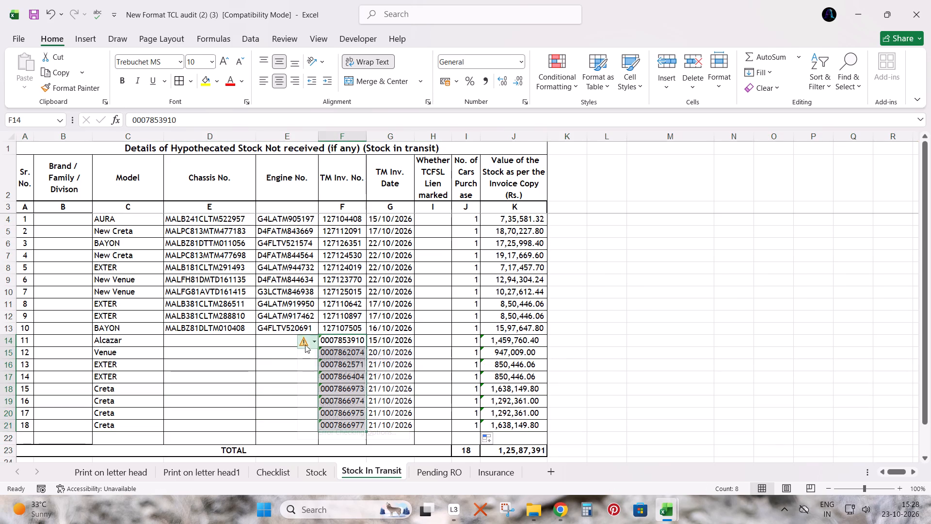
pyautogui.click(323, 374)
# Convert the text-stored invoice values in J14:J21 to numbers.
pyautogui.moveTo(520, 341); pyautogui.dragTo(511, 425)
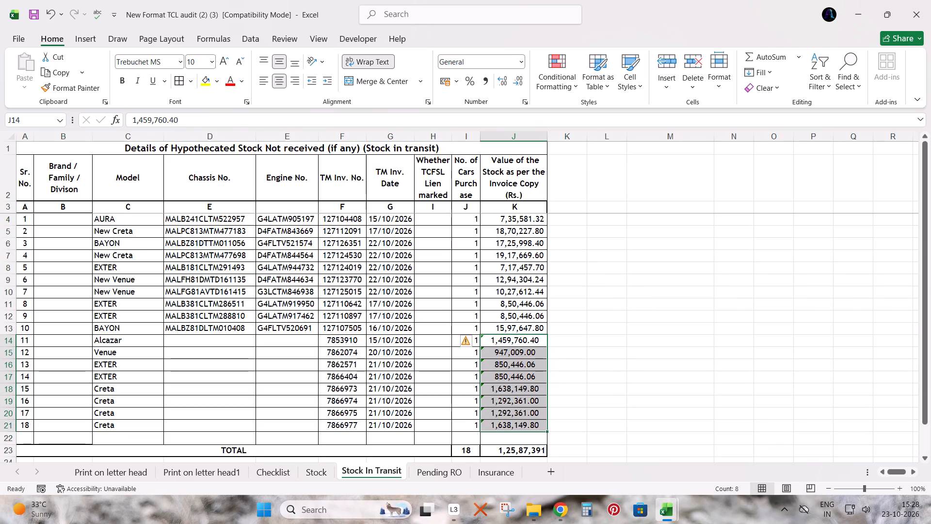
pyautogui.click(470, 346)
pyautogui.click(489, 375)
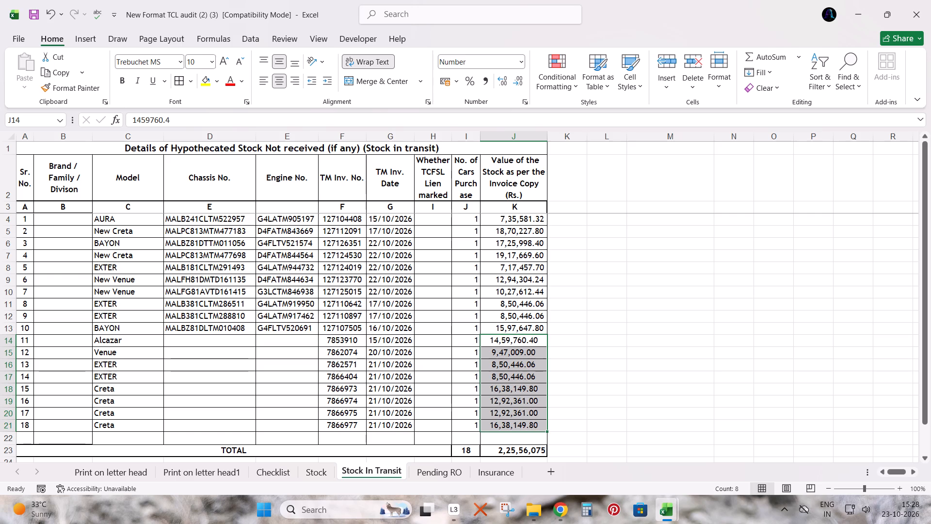
# Check the range covered by the stock value TOTAL formula in J23.
pyautogui.doubleClick(530, 451)
pyautogui.press('Escape')
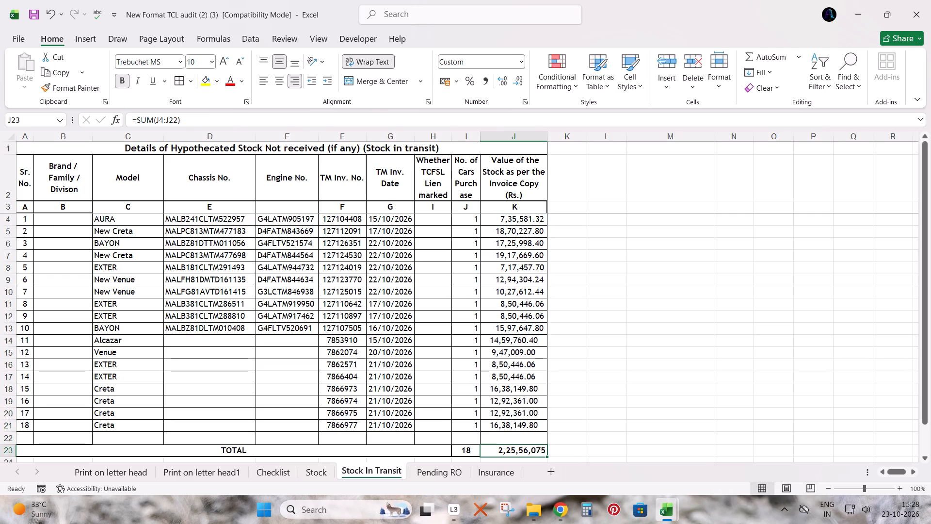
# Copy the formatting of the BAYON row, row 13, onto vehicle rows 14 to 21.
pyautogui.click(350, 328)
pyautogui.hotkey('shift', 'space')
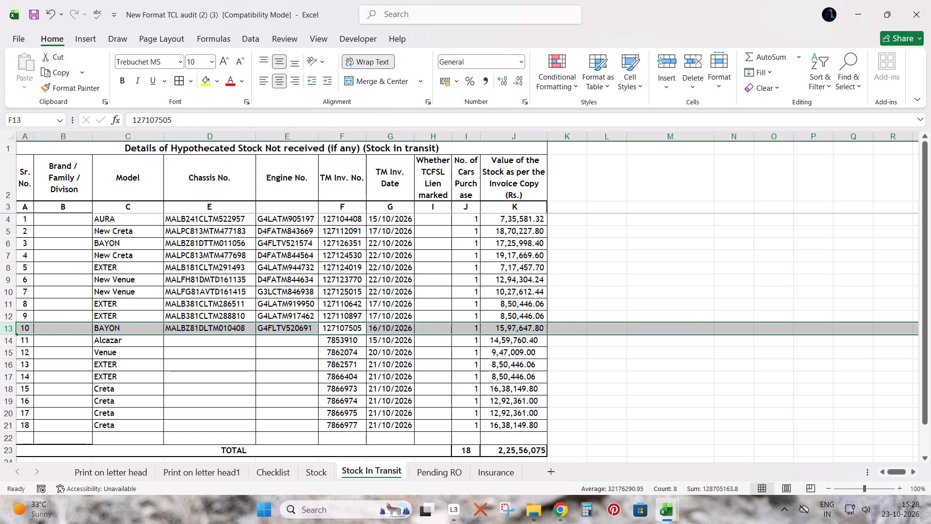
pyautogui.click(78, 90)
pyautogui.hotkey('ctrl', 'shift', 'Down')
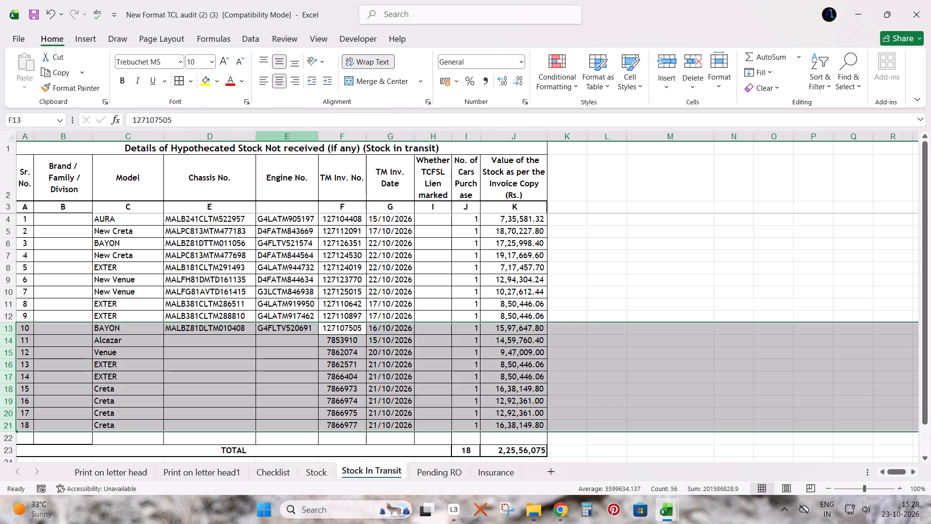
pyautogui.click(634, 296)
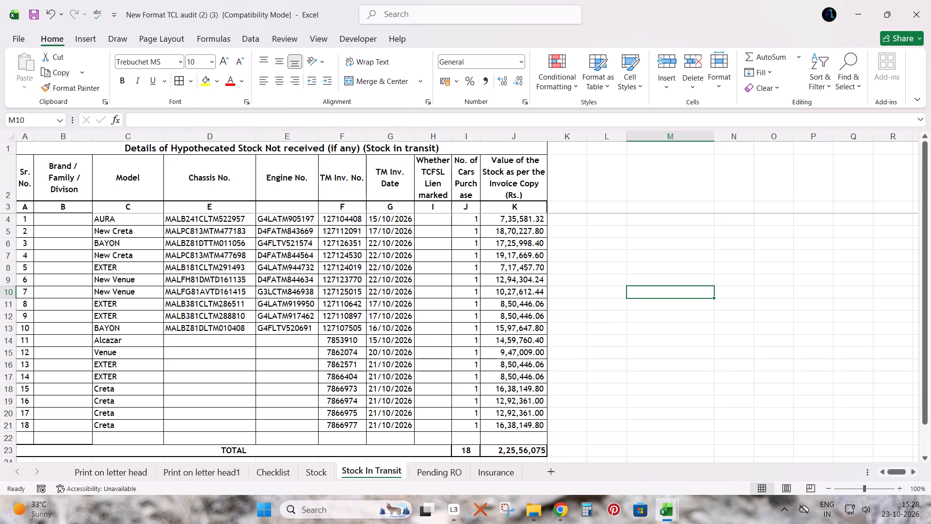
# Save the audit workbook with the updated Stock In Transit sheet.
pyautogui.scroll(3, 616, 298)
pyautogui.hotkey('ctrl', 's')
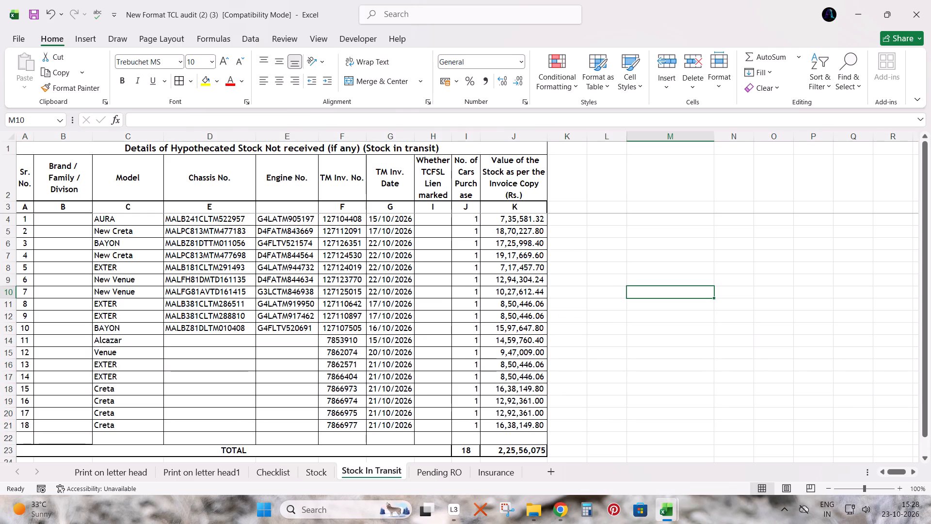
pyautogui.scroll(4, 493, 373)
# On the Stock sheet, add sums of Invoice Amount and GST Amount in I114 and J114 of the TOTAL row.
pyautogui.click(315, 475)
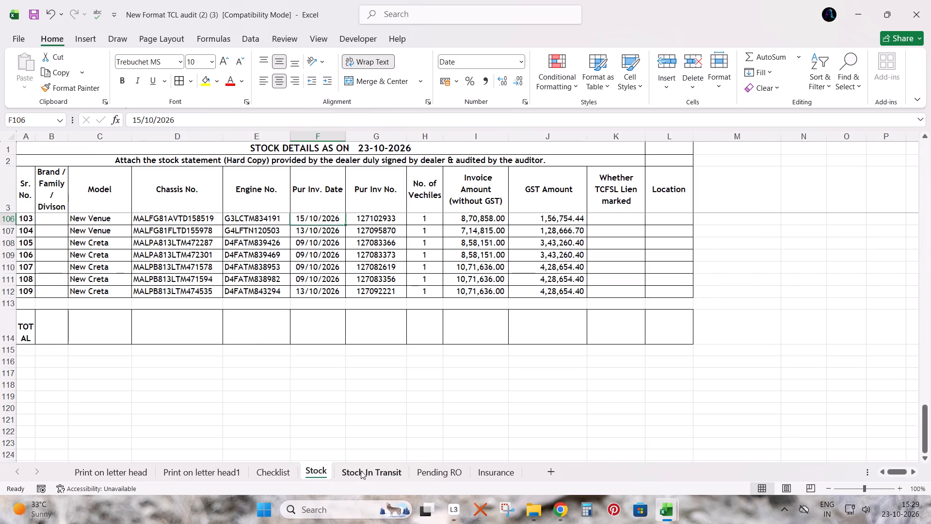
pyautogui.click(361, 471)
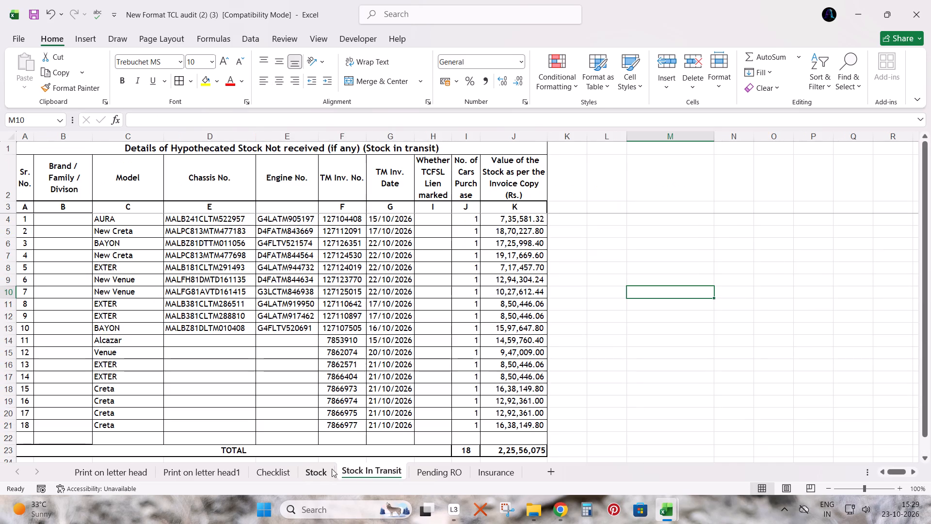
pyautogui.click(320, 469)
pyautogui.click(476, 328)
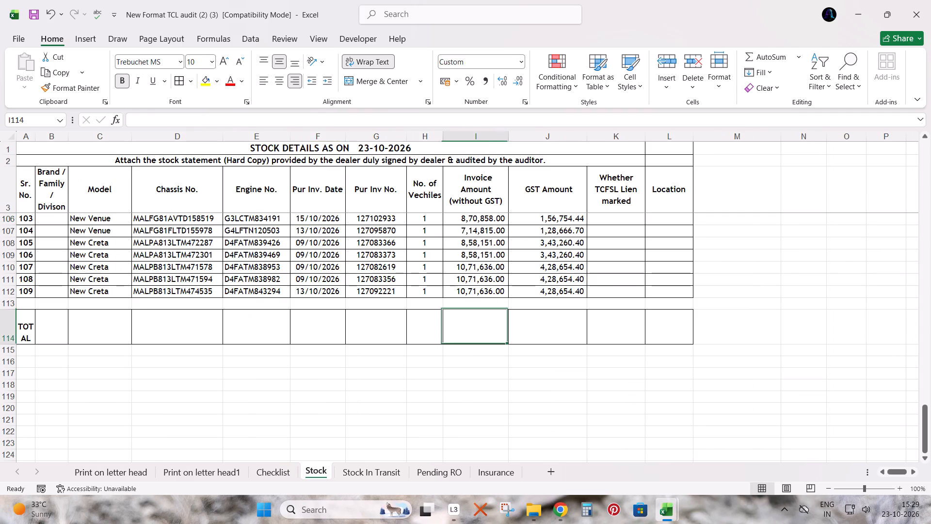
pyautogui.hotkey('alt', '=')
pyautogui.press('Return')
pyautogui.press('Right')
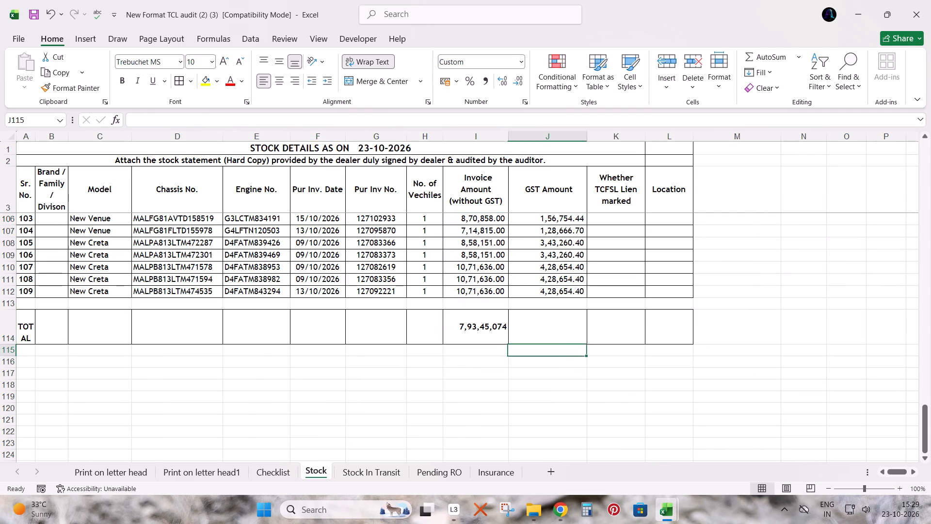
pyautogui.press('Up')
pyautogui.hotkey('alt', '=')
pyautogui.press('Return')
# Select the Invoice Amount and GST Amount totals in I114:J114 to view their combined sum.
pyautogui.press('Left')
pyautogui.press('Up')
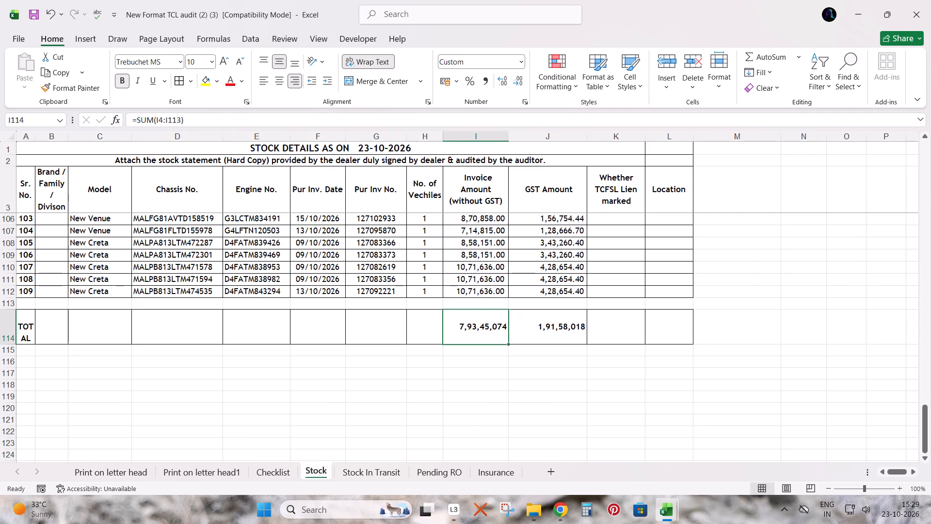
pyautogui.hotkey('shift', 'Right')
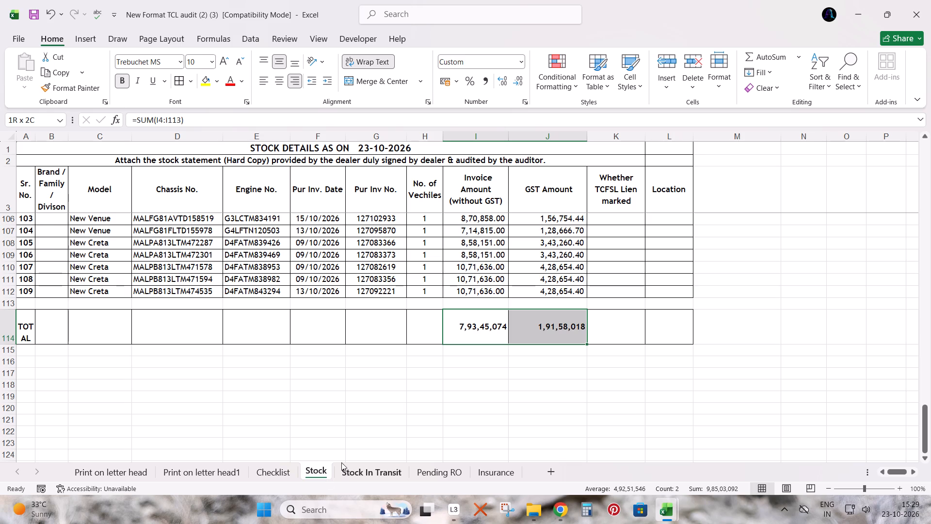
# Review the vehicle rows and totals on the Stock In Transit and Stock sheets of the audit workbook.
pyautogui.click(377, 471)
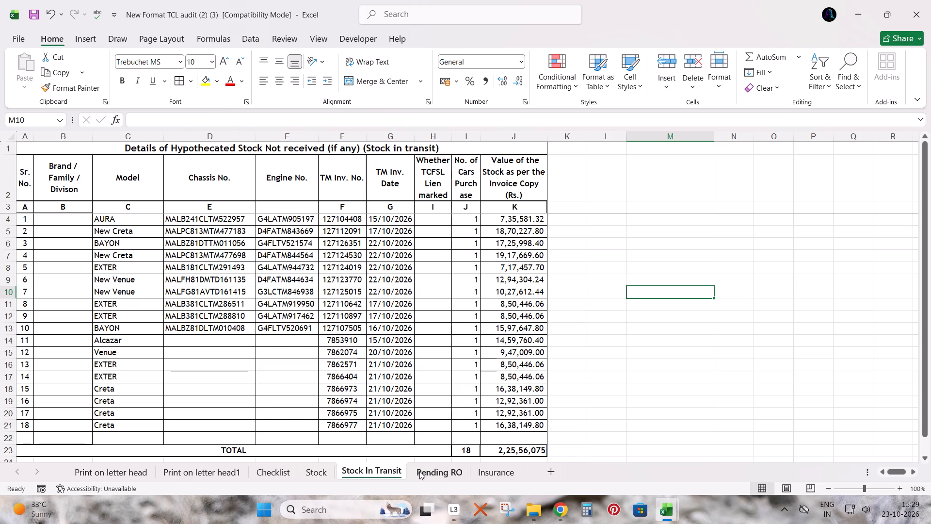
pyautogui.scroll(5, 305, 409)
pyautogui.click(311, 474)
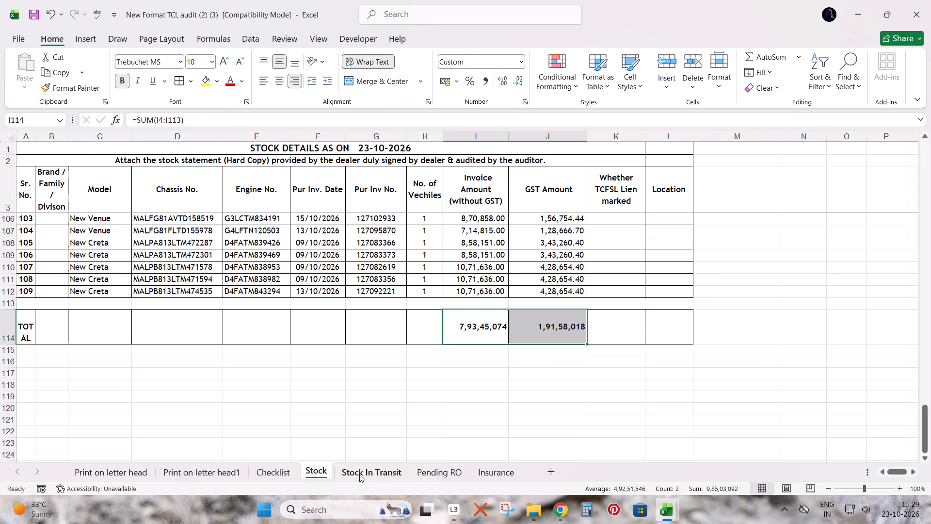
pyautogui.click(360, 474)
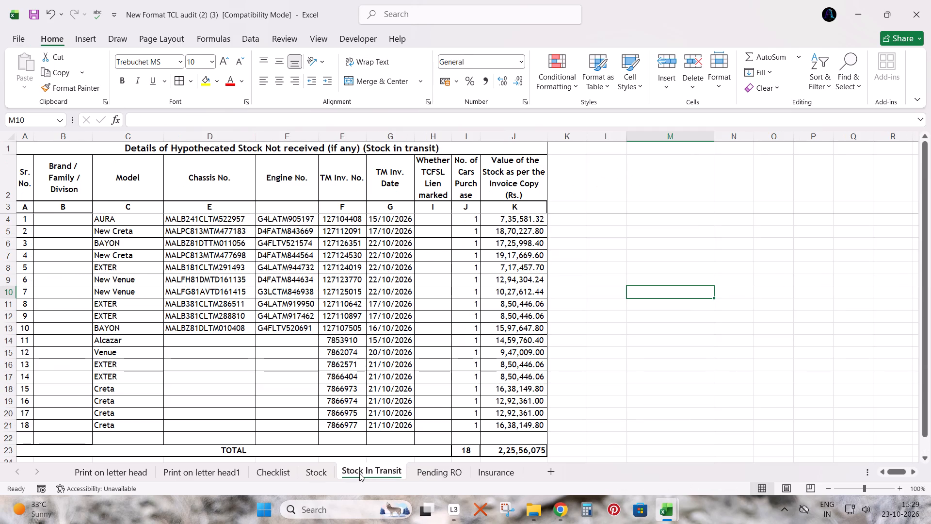
pyautogui.scroll(-1, 359, 473)
pyautogui.scroll(3, 359, 473)
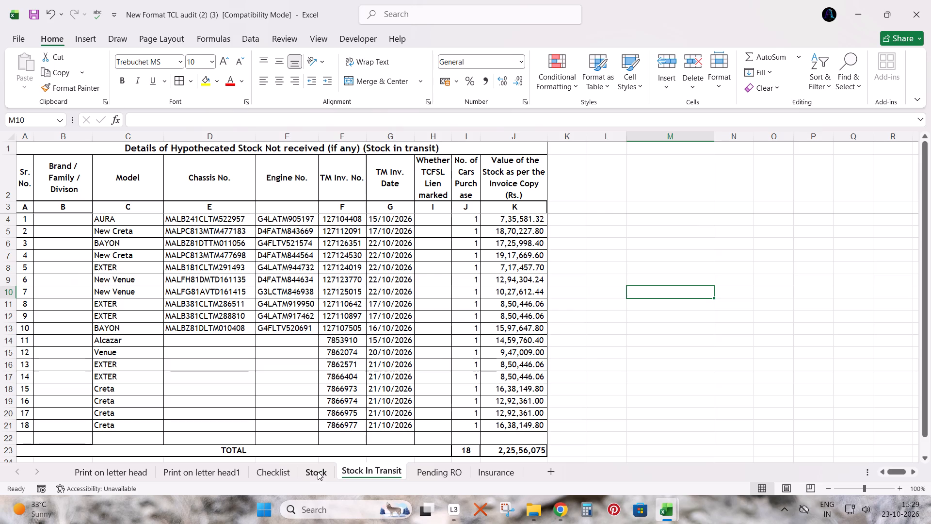
pyautogui.click(318, 472)
pyautogui.scroll(2, 360, 429)
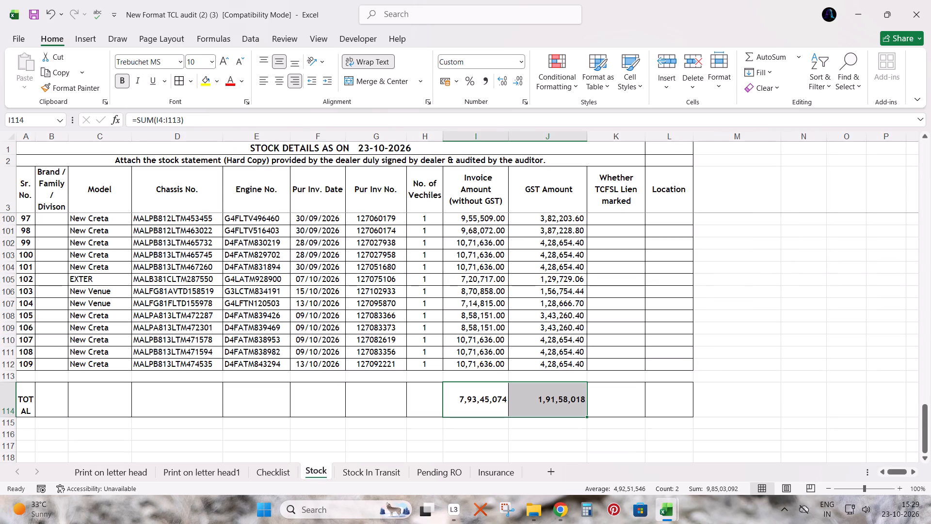
# Save the New Format TCL audit (2) (3) workbook.
pyautogui.click(30, 16)
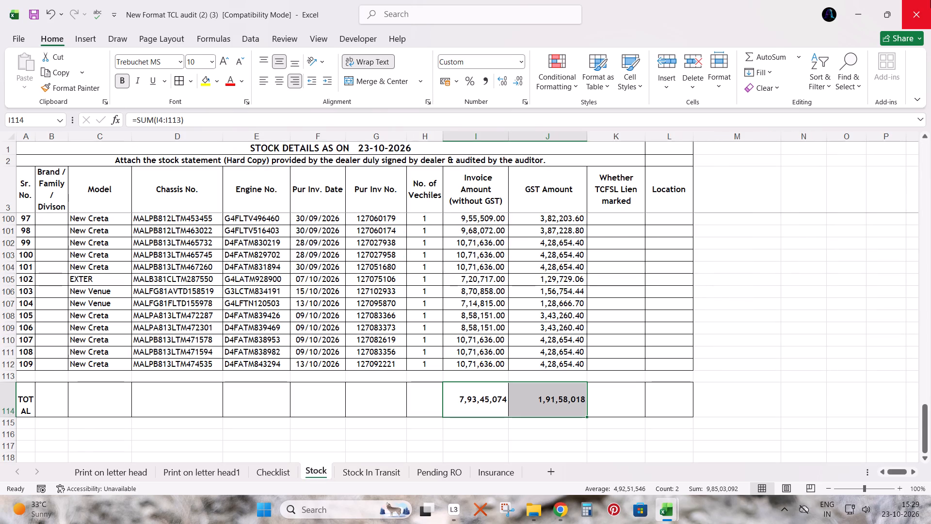
# Close the audit workbook, and close SaleDealerOrderStatus (67), HH - STOCK and ALLOCATION STOCK SHEET - Copy (2) without saving their changes.
pyautogui.click(930, 0)
pyautogui.click(930, 0)
pyautogui.click(530, 335)
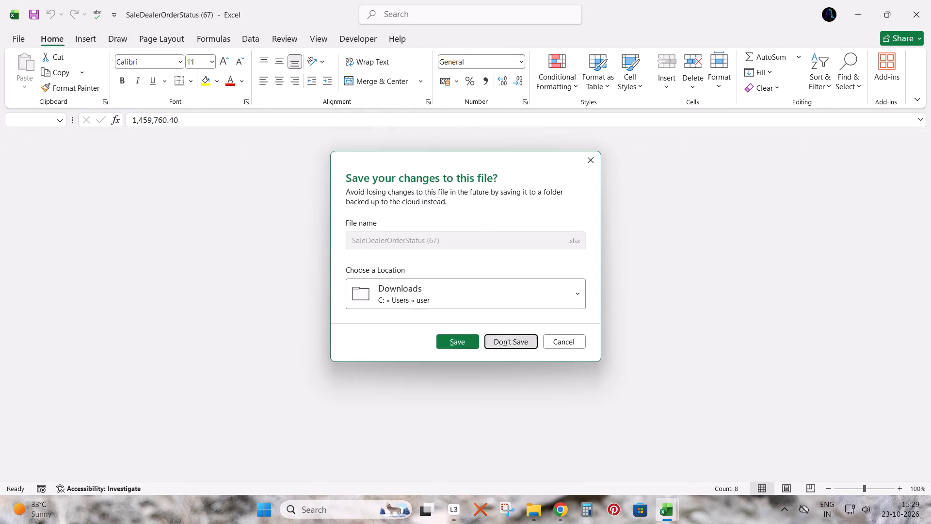
pyautogui.click(930, 0)
pyautogui.click(930, 0)
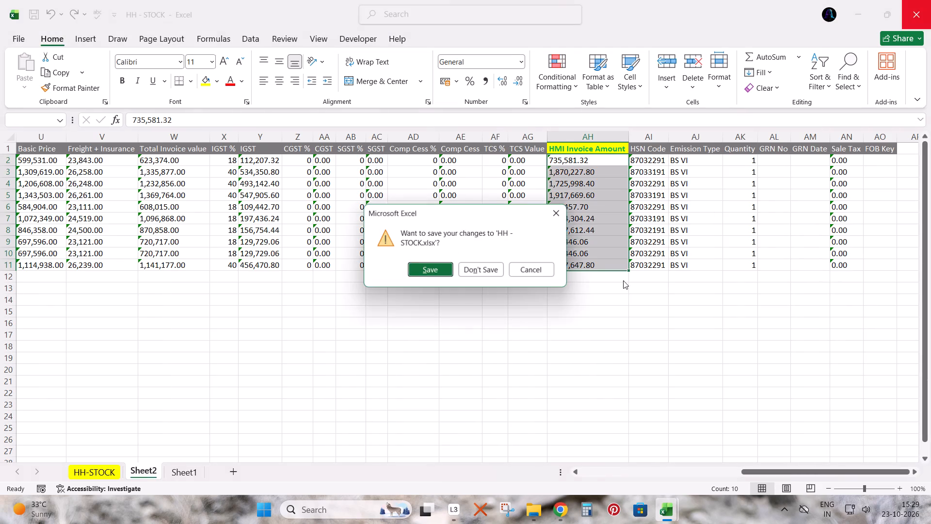
pyautogui.click(498, 266)
pyautogui.click(930, 0)
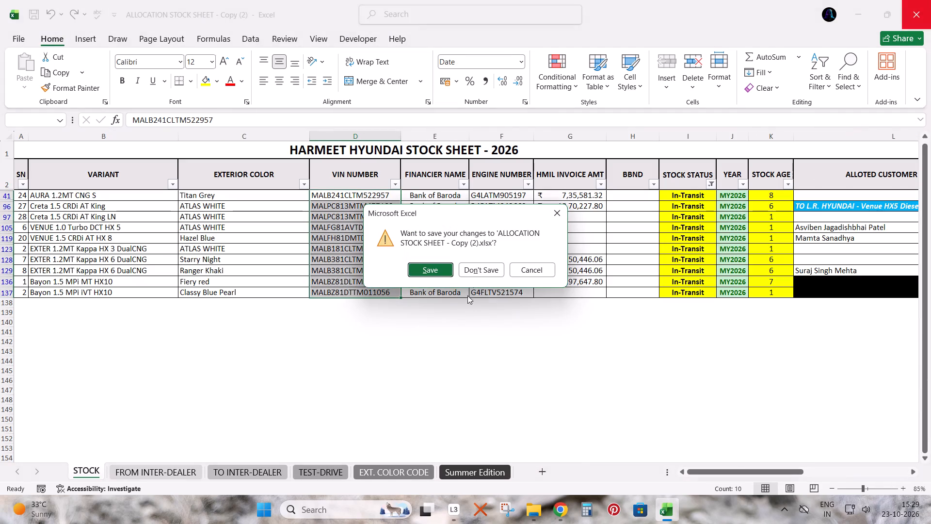
pyautogui.click(475, 273)
# Reopen New Format TCL audit (2) (3) from the Downloads folder to check the saved file, and close it.
pyautogui.click(550, 510)
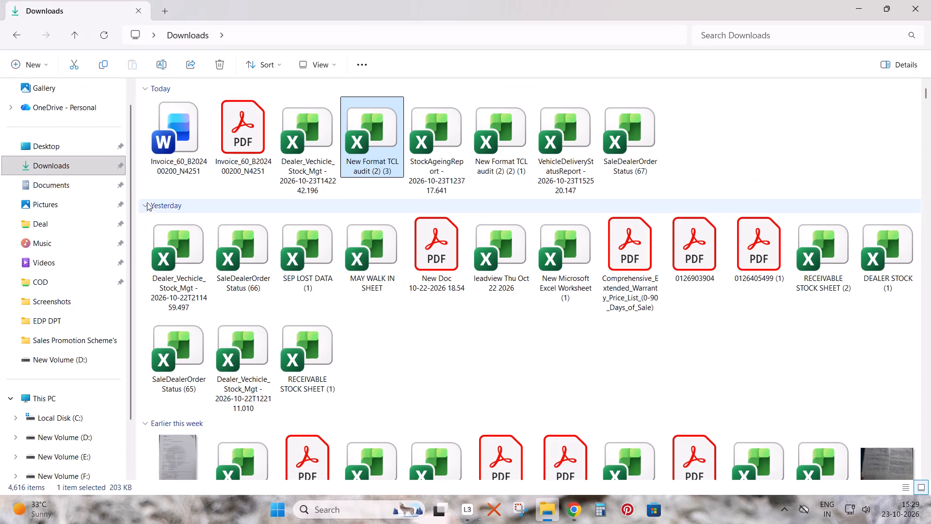
pyautogui.click(66, 166)
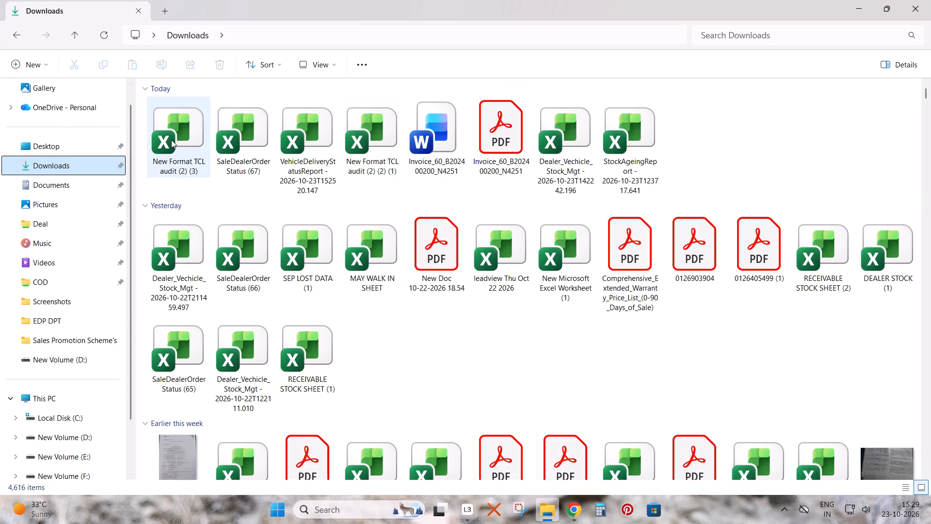
pyautogui.doubleClick(172, 140)
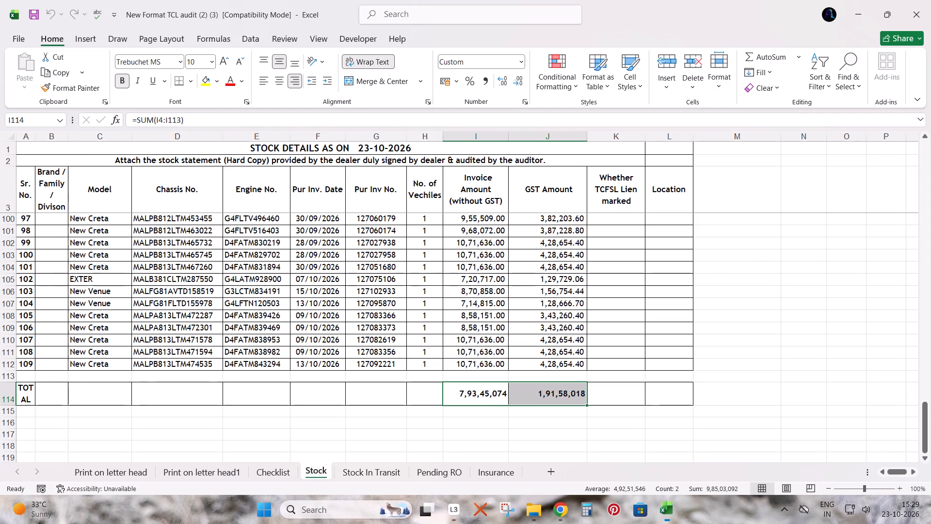
pyautogui.click(930, 0)
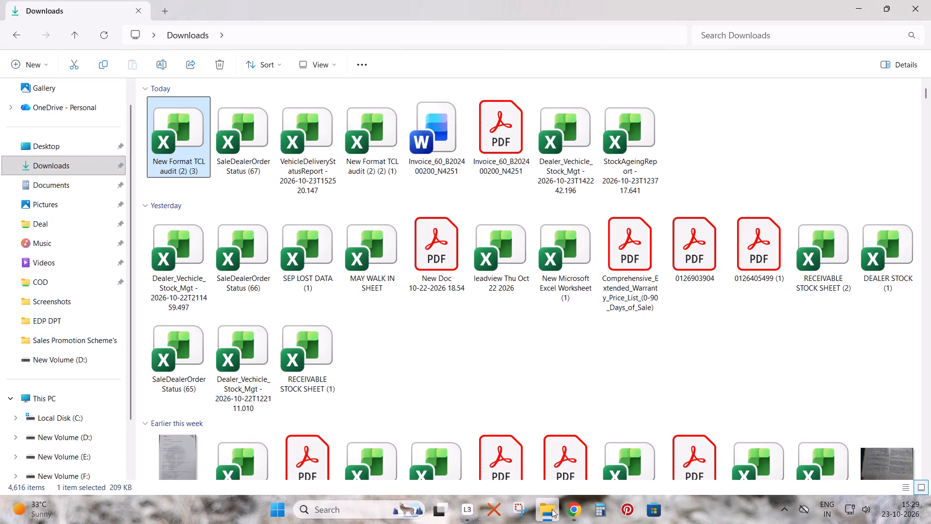
# Switch to the Chrome browser.
pyautogui.click(568, 508)
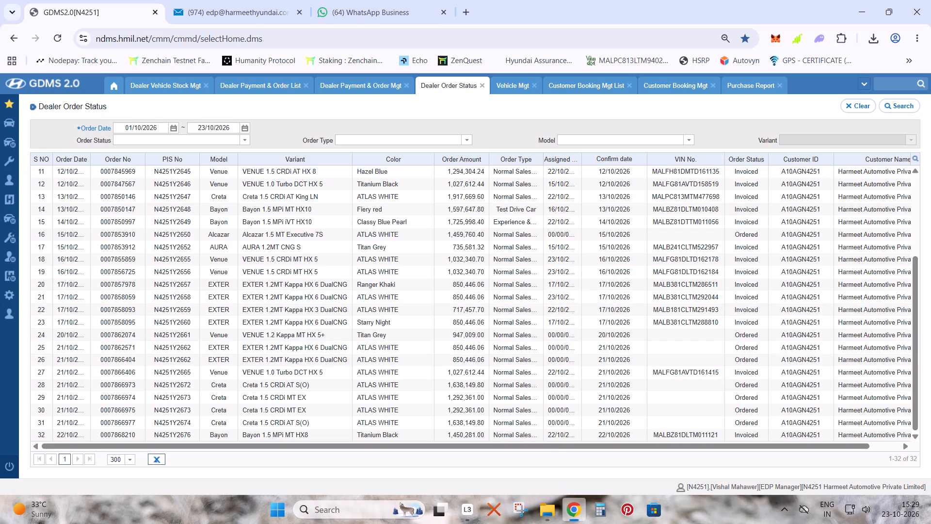